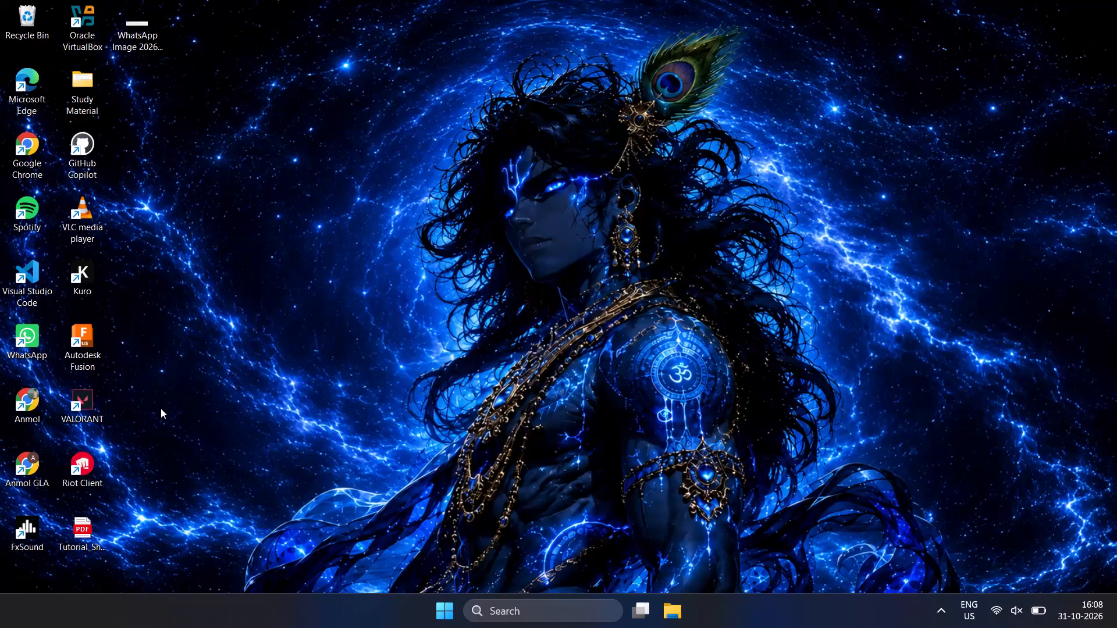
Open eraser.io in Google Chrome and log in to reach the workspace dashboard.
{"action": "double_click", "coordinate": [29, 404]}
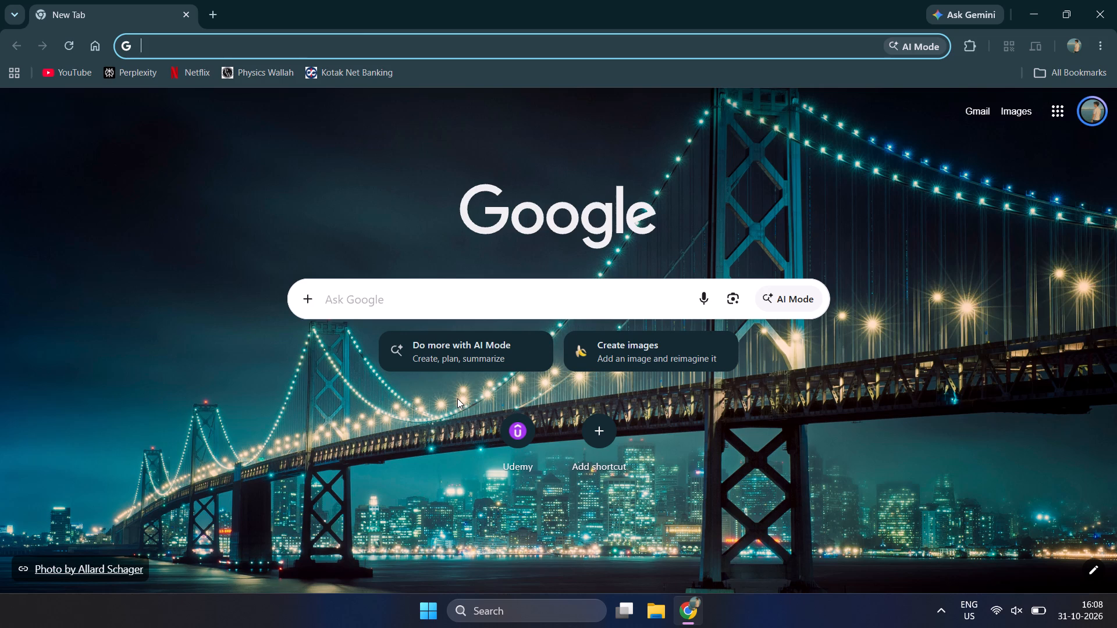
{"action": "type", "text": "eraser."}
{"action": "type", "text": "io"}
{"action": "key", "text": "Return"}
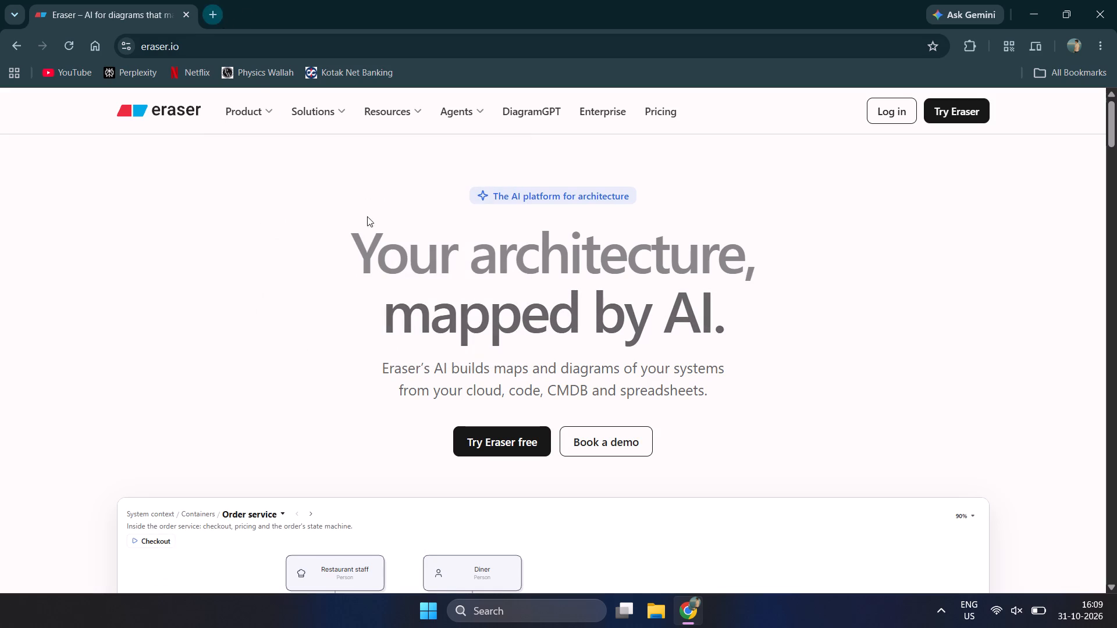
{"action": "left_click", "coordinate": [882, 110]}
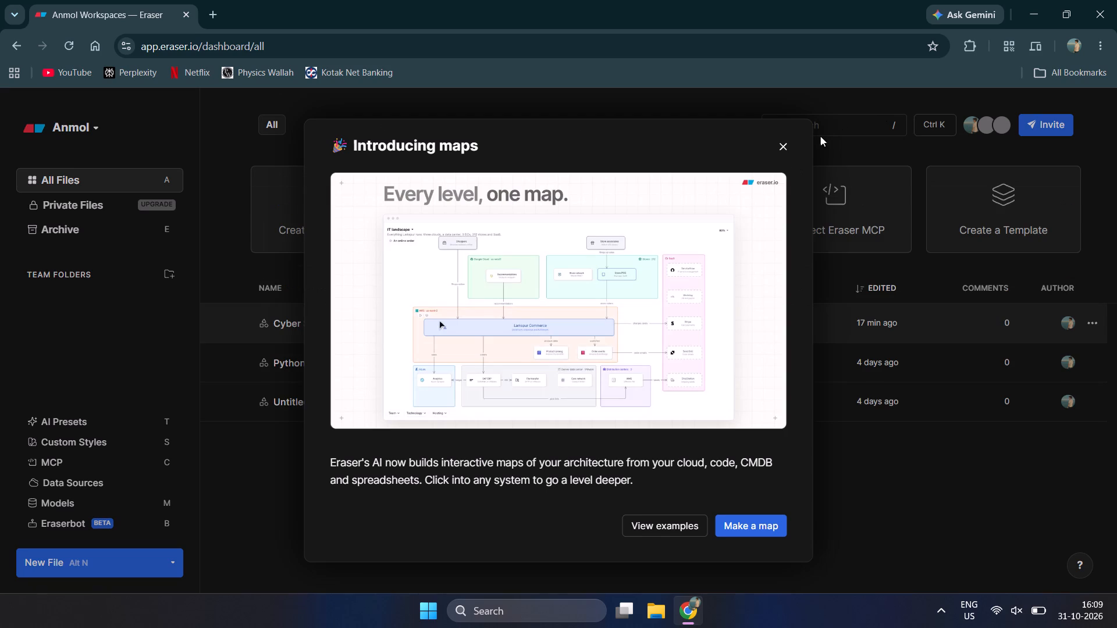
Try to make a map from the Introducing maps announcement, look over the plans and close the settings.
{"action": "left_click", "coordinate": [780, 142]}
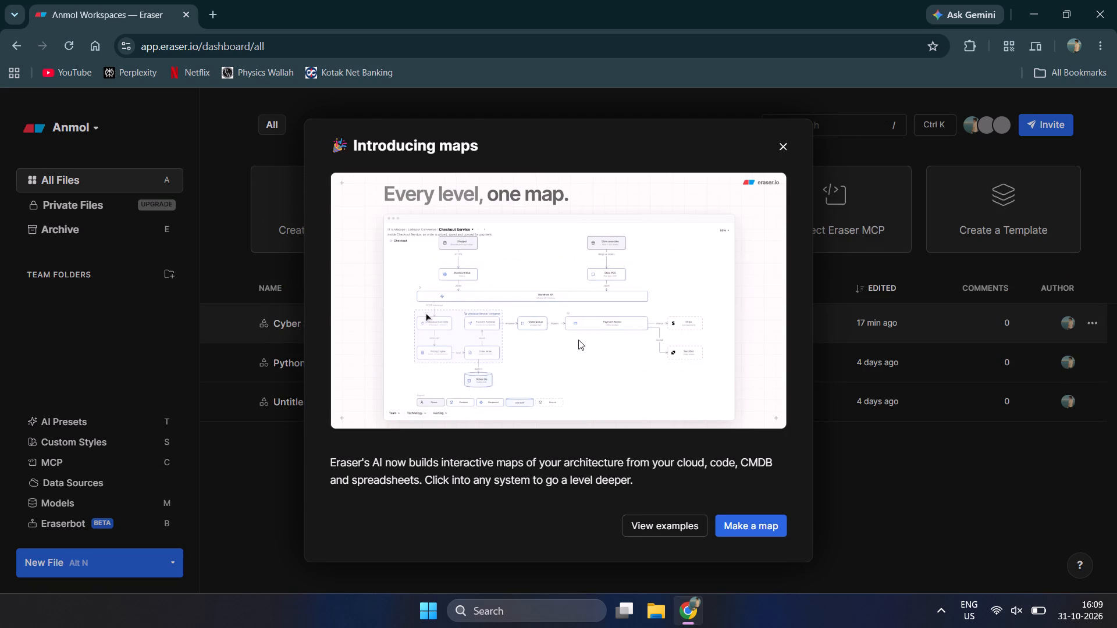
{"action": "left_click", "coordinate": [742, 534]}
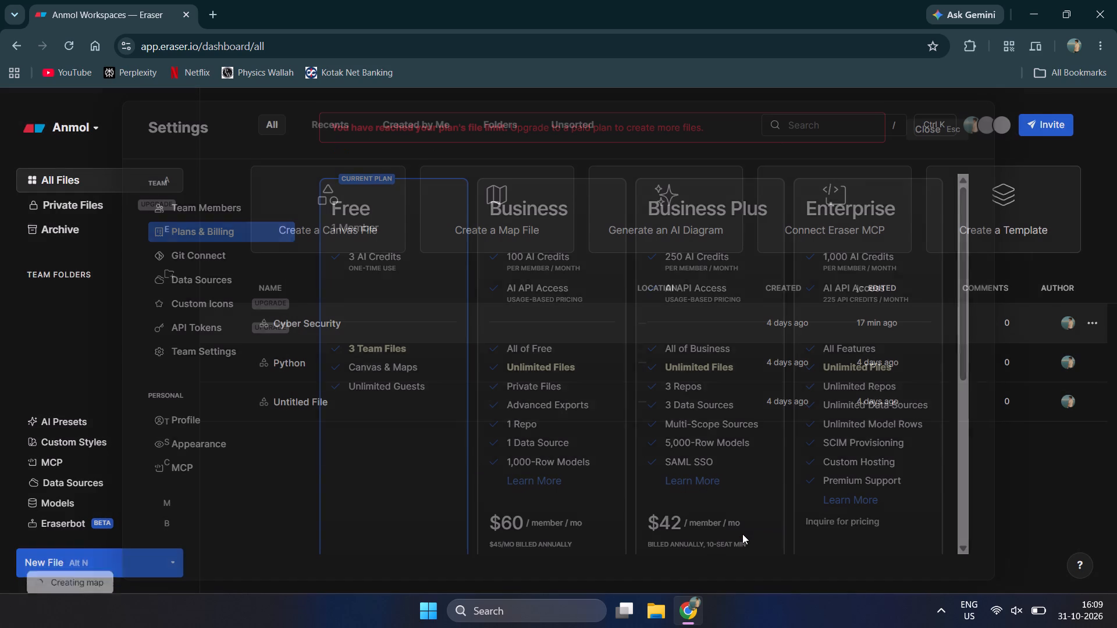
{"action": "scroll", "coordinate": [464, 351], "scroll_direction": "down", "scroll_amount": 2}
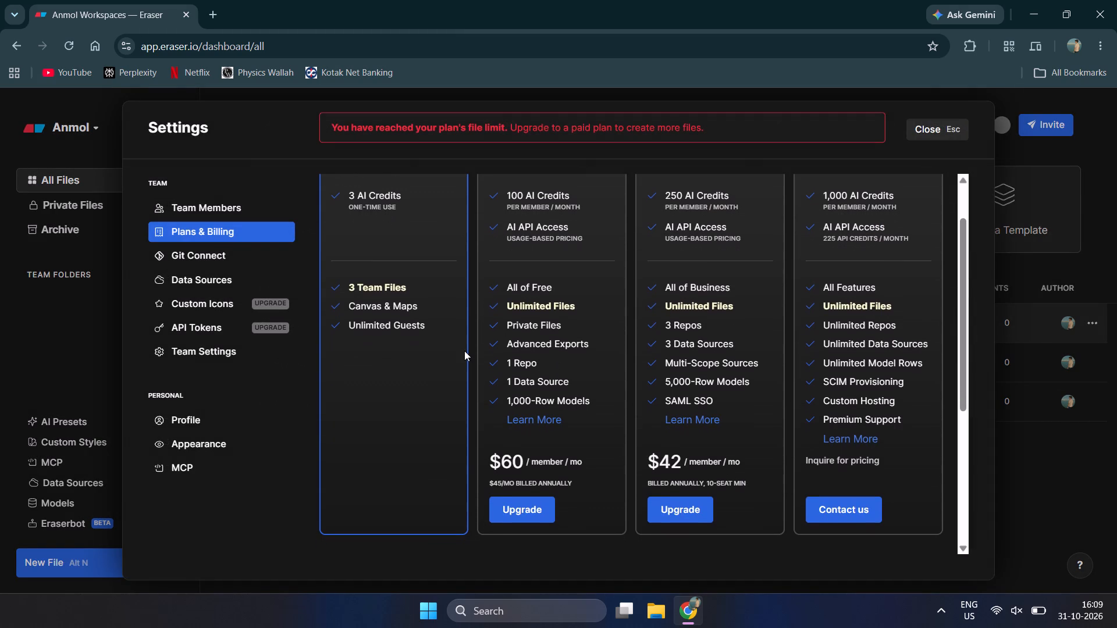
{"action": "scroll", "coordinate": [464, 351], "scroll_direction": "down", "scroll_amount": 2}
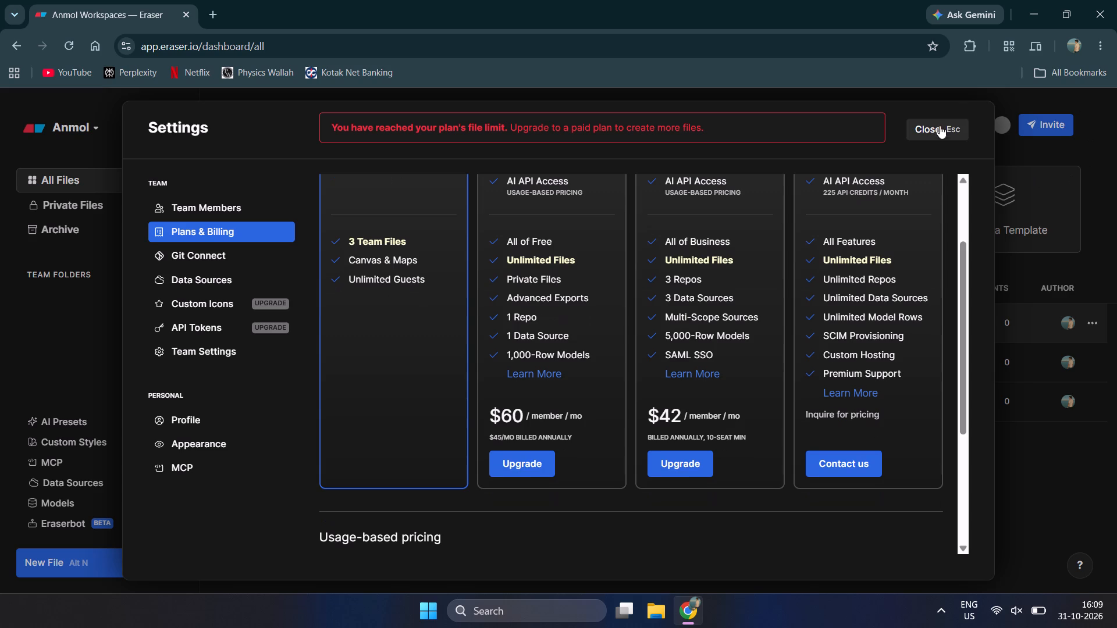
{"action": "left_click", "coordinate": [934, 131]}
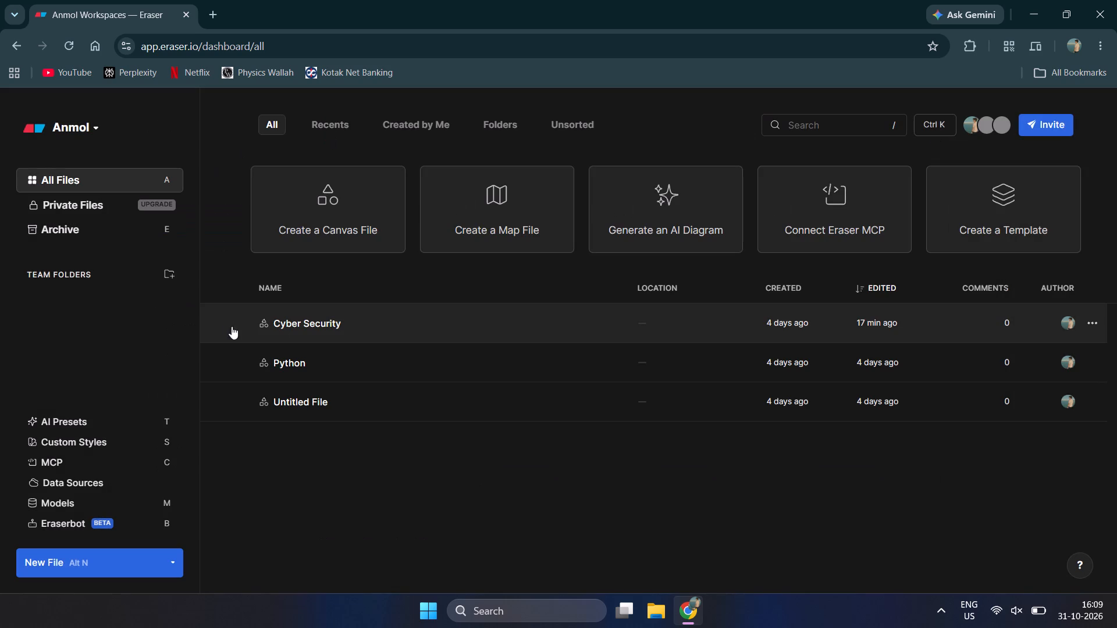
Open the Untitled File and switch it to the canvas-only view.
{"action": "left_click", "coordinate": [411, 401]}
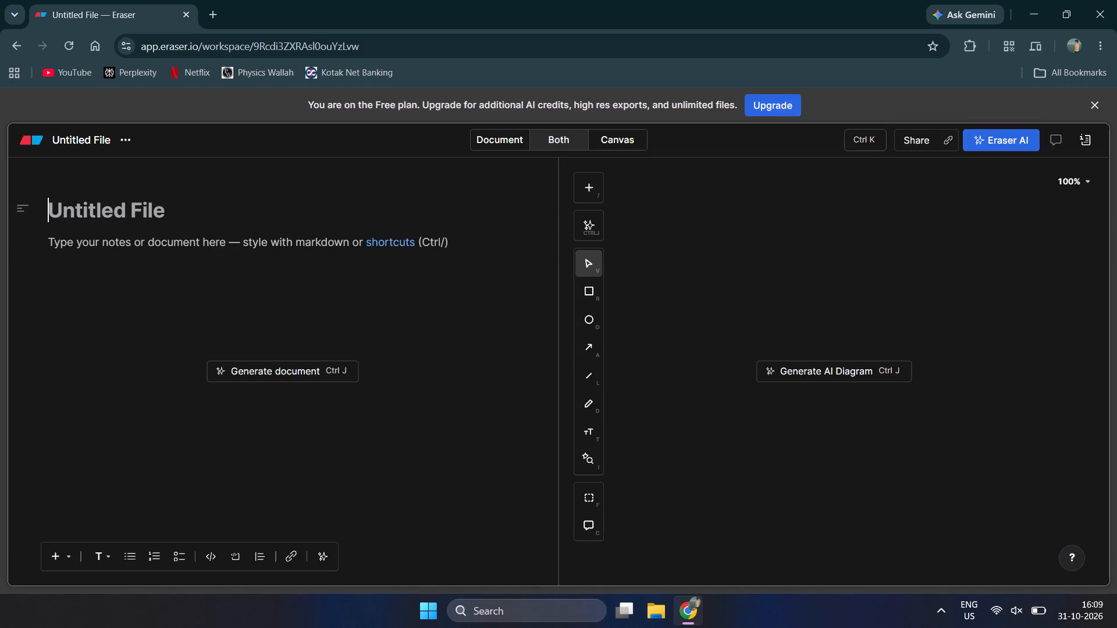
{"action": "left_click_drag", "start_coordinate": [557, 366], "coordinate": [90, 482]}
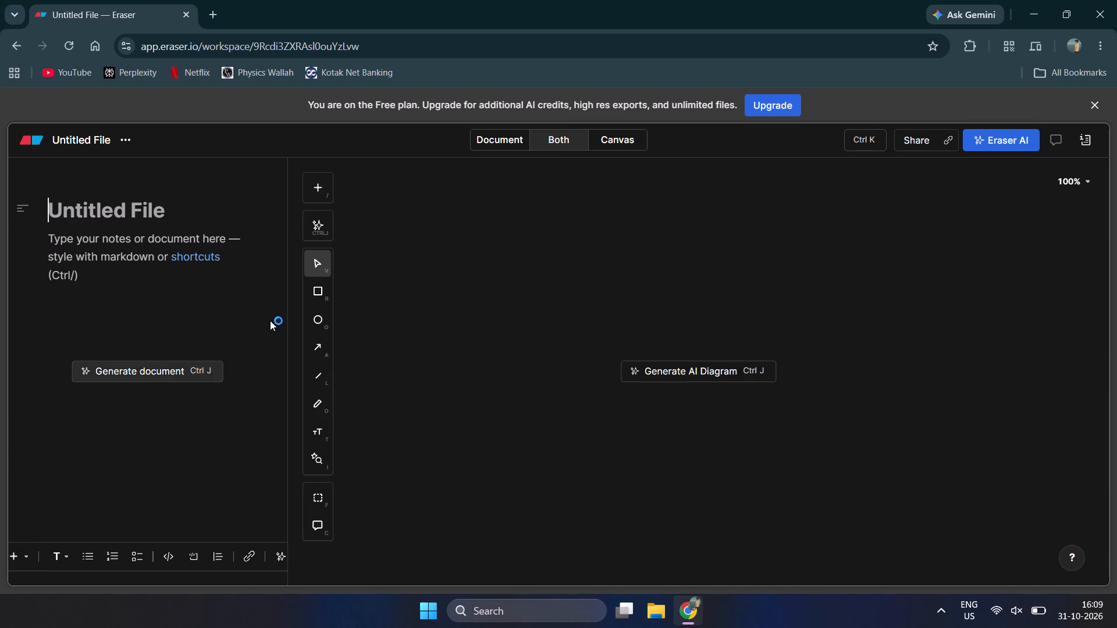
{"action": "left_click", "coordinate": [605, 138]}
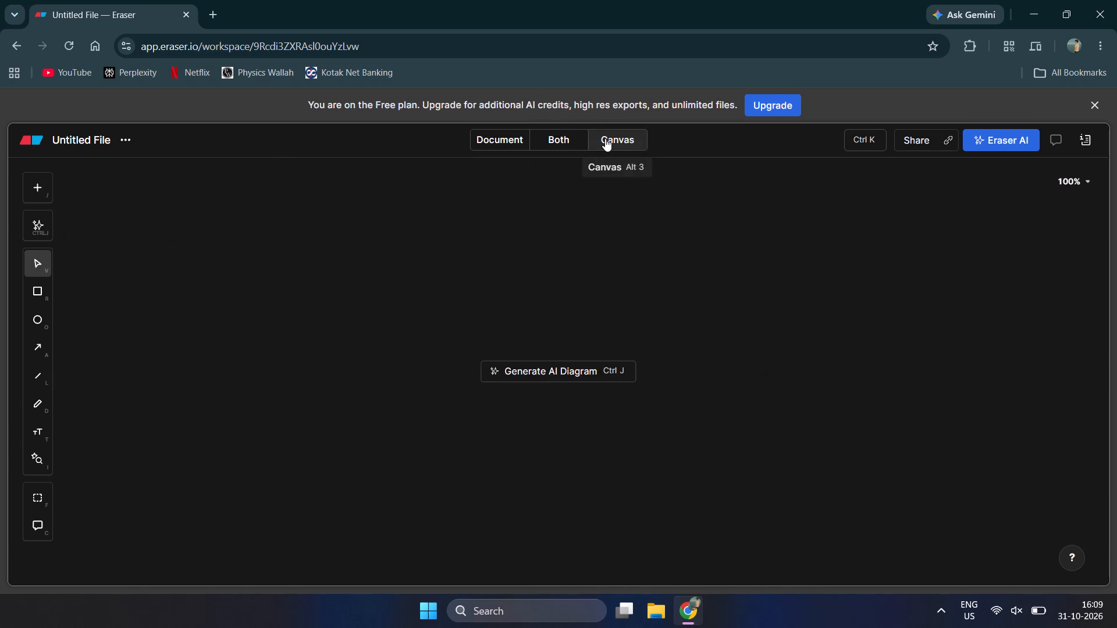
Place a rectangle near the top centre of the canvas and label it "Start".
{"action": "left_click", "coordinate": [45, 288]}
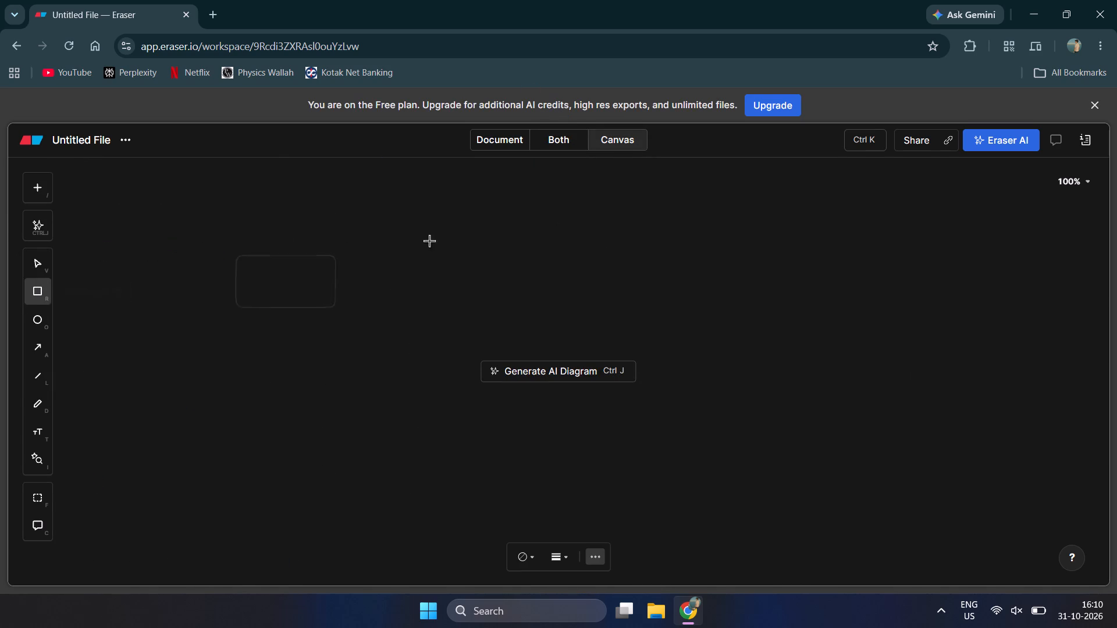
{"action": "left_click", "coordinate": [492, 214]}
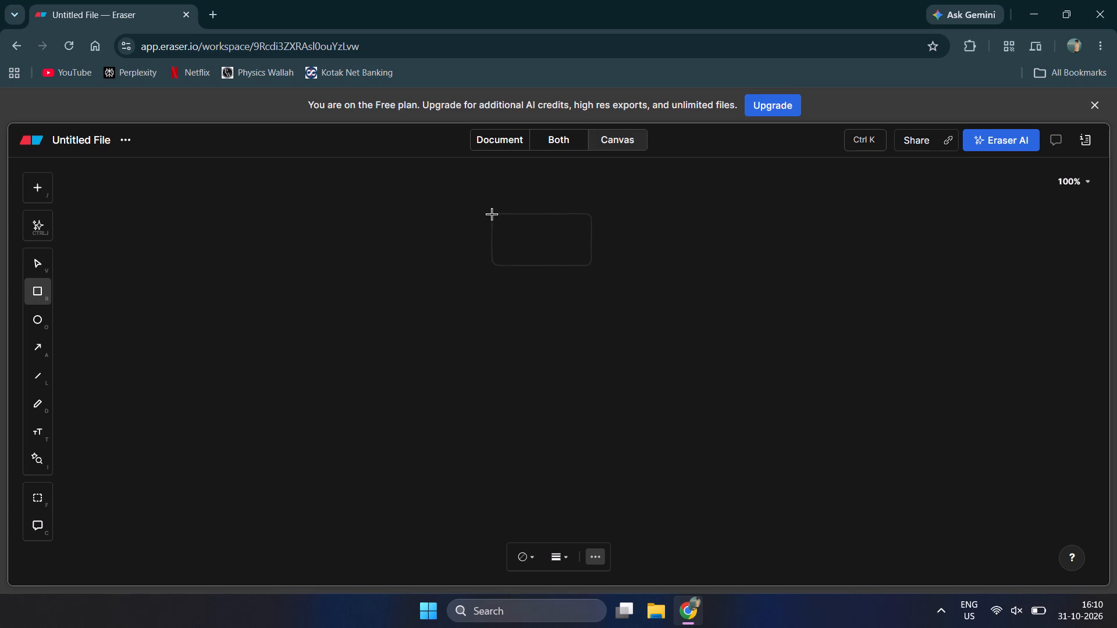
{"action": "double_click", "coordinate": [522, 233]}
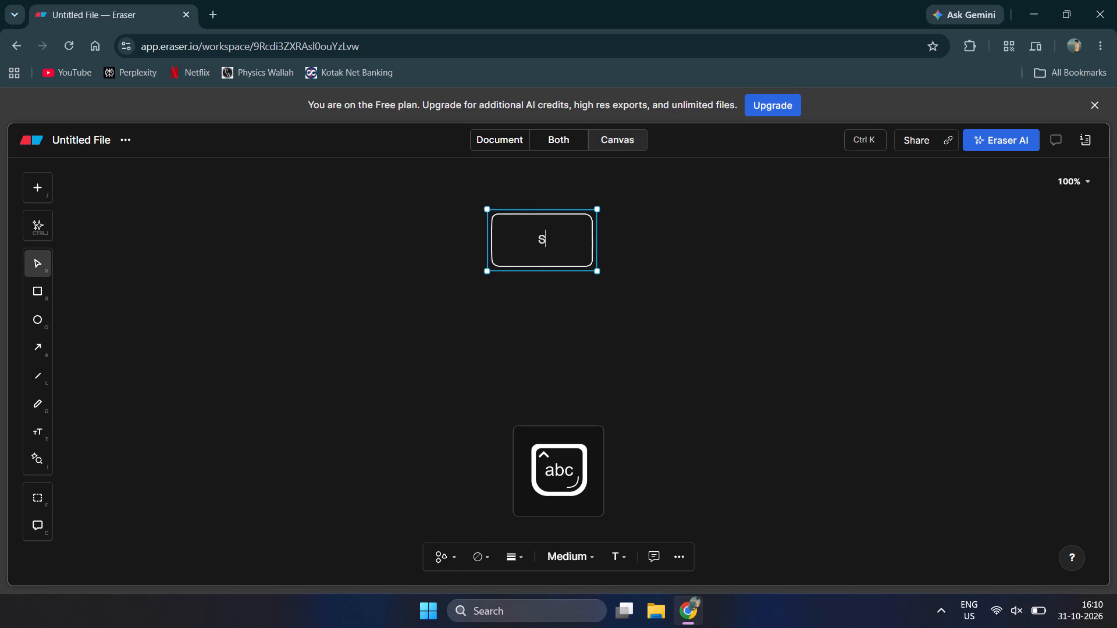
{"action": "type", "text": "tart"}
{"action": "key", "text": "Return"}
{"action": "key", "text": "BackSpace"}
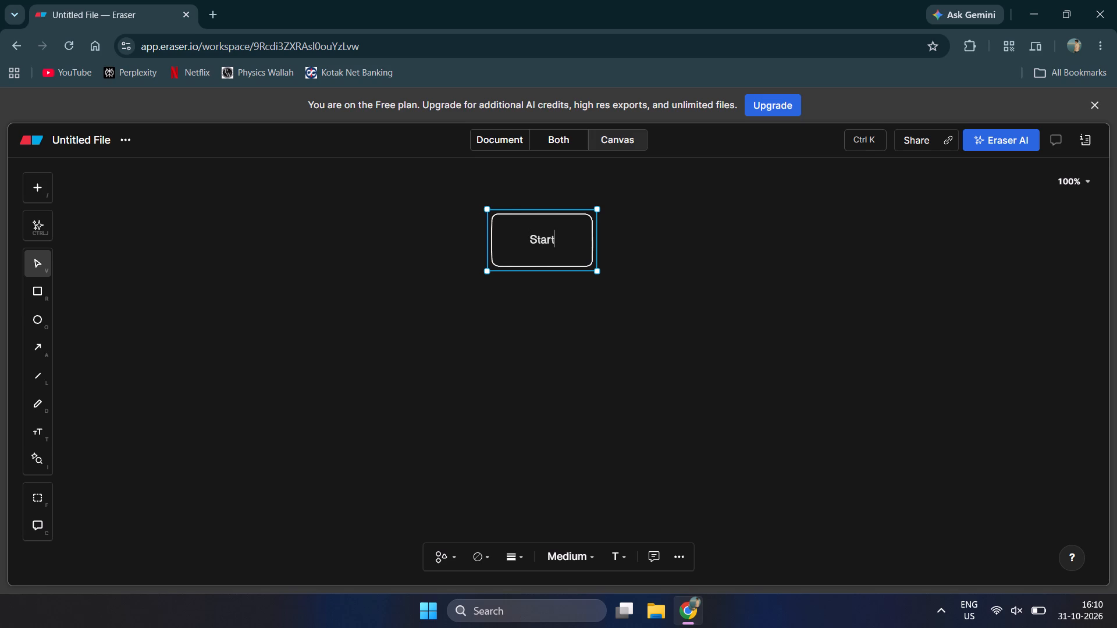
Add an arrow-connected box below "Start" and label it "Sign Up".
{"action": "left_click", "coordinate": [542, 284]}
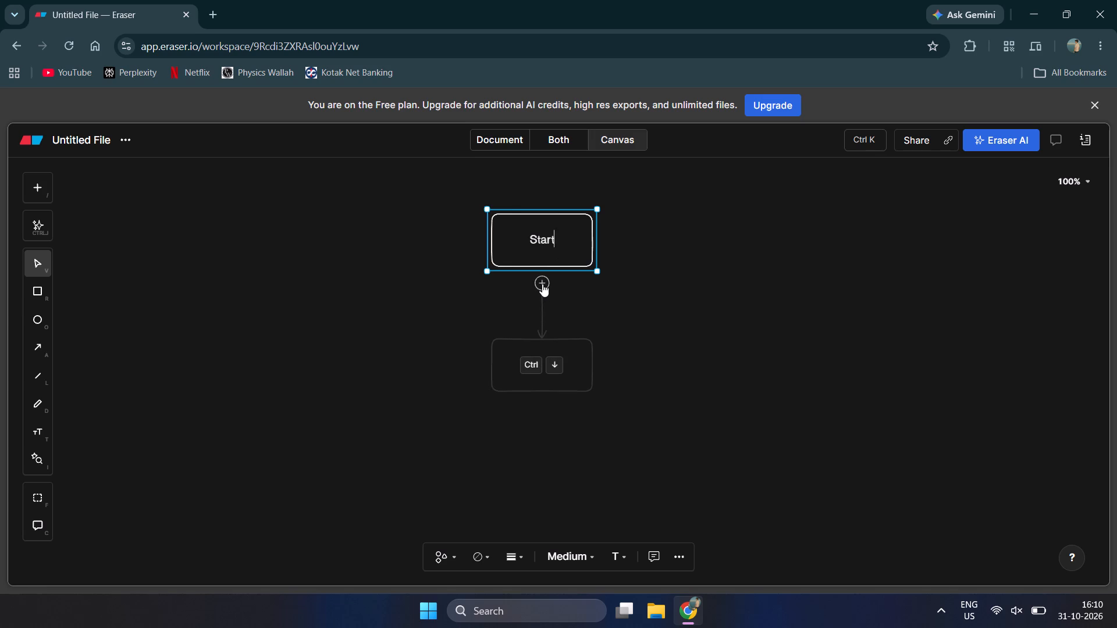
{"action": "left_click", "coordinate": [532, 363]}
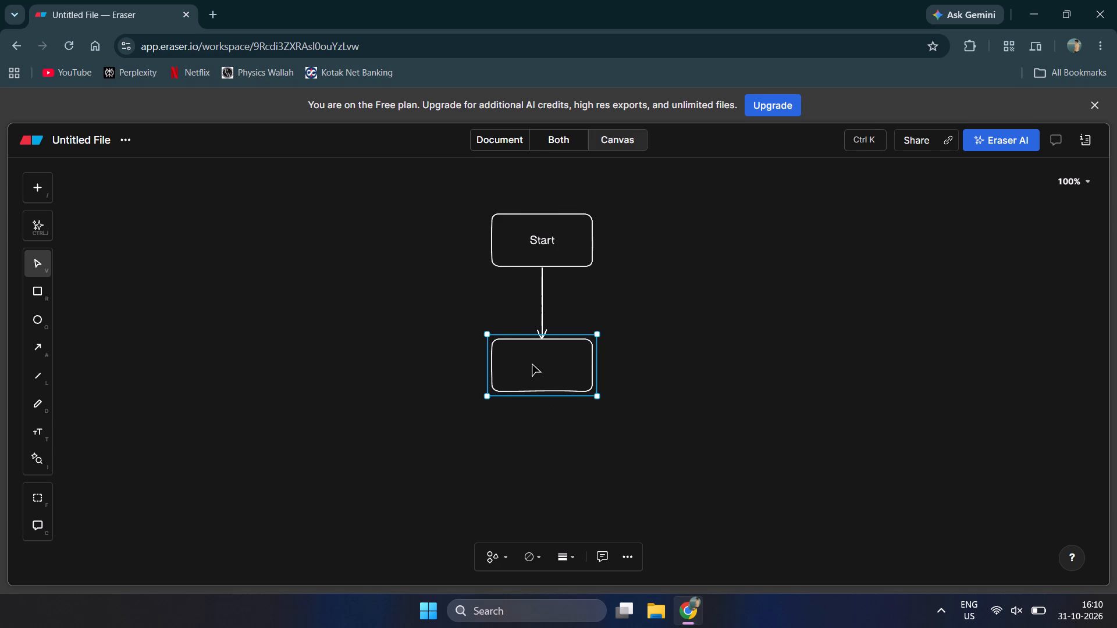
{"action": "double_click", "coordinate": [532, 363]}
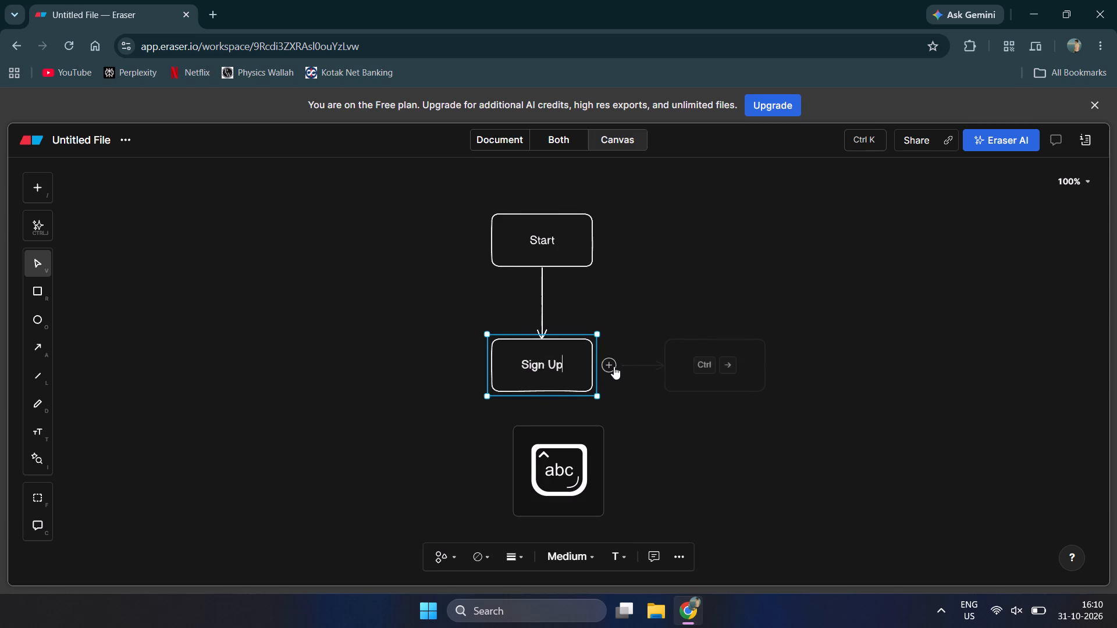
Add an arrow-connected box to the right of "Sign Up" and label it "Already a member?".
{"action": "left_click", "coordinate": [614, 366]}
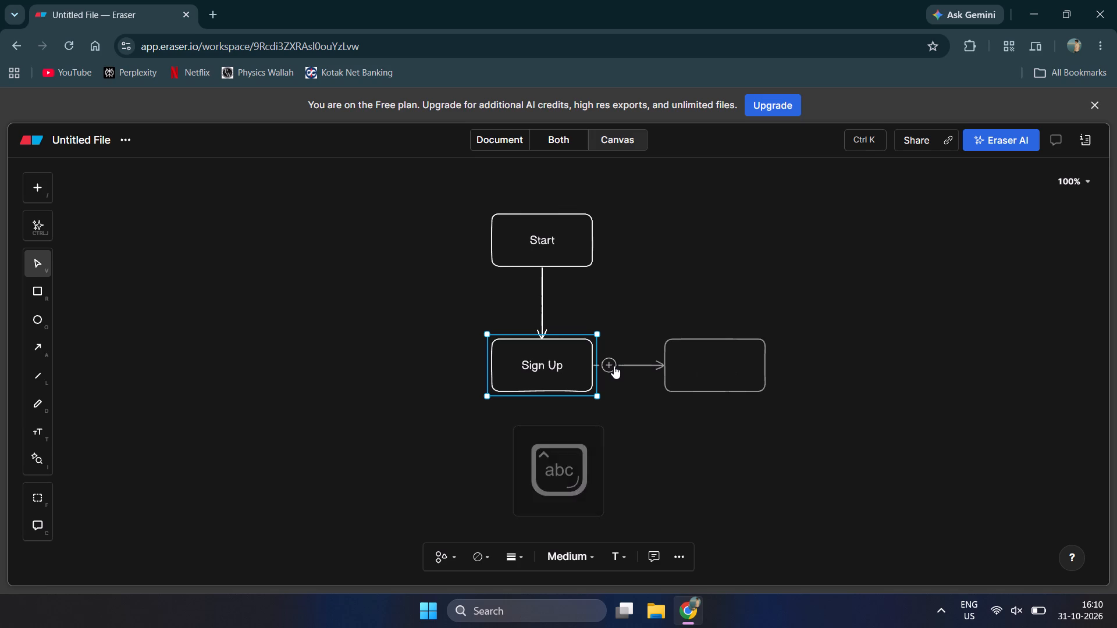
{"action": "double_click", "coordinate": [710, 372]}
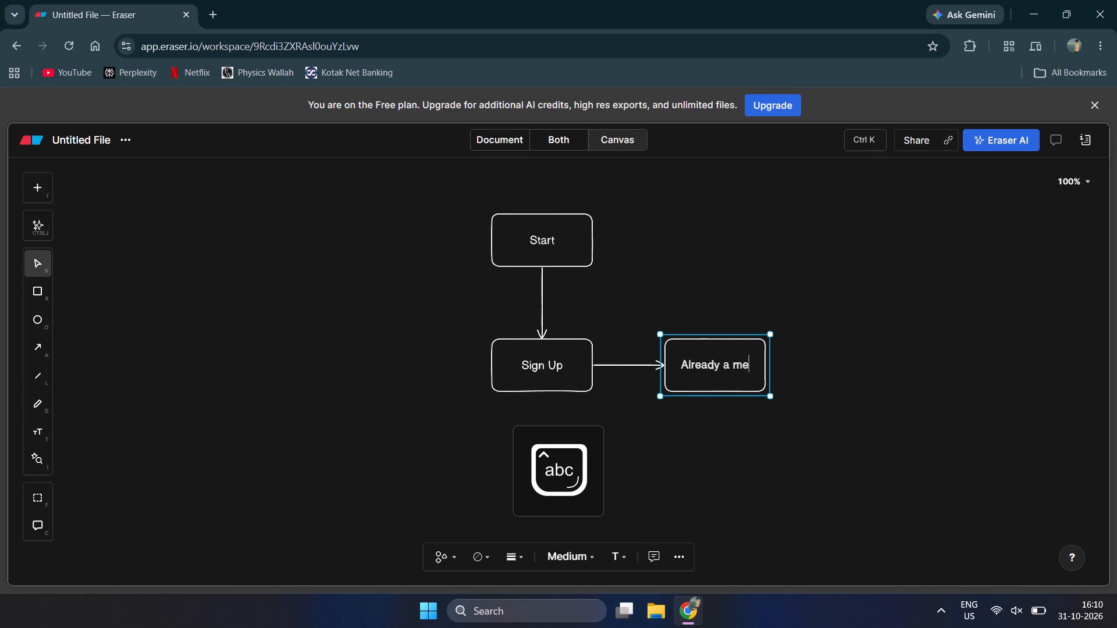
{"action": "key", "text": "BackSpace"}
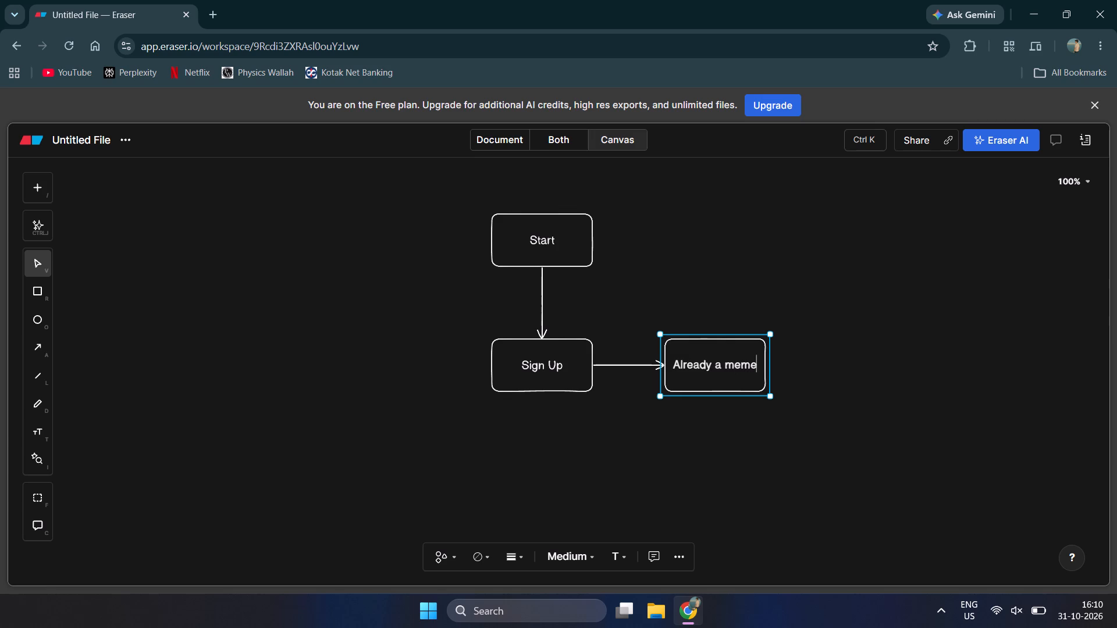
{"action": "key", "text": "BackSpace"}
{"action": "type", "text": "ber"}
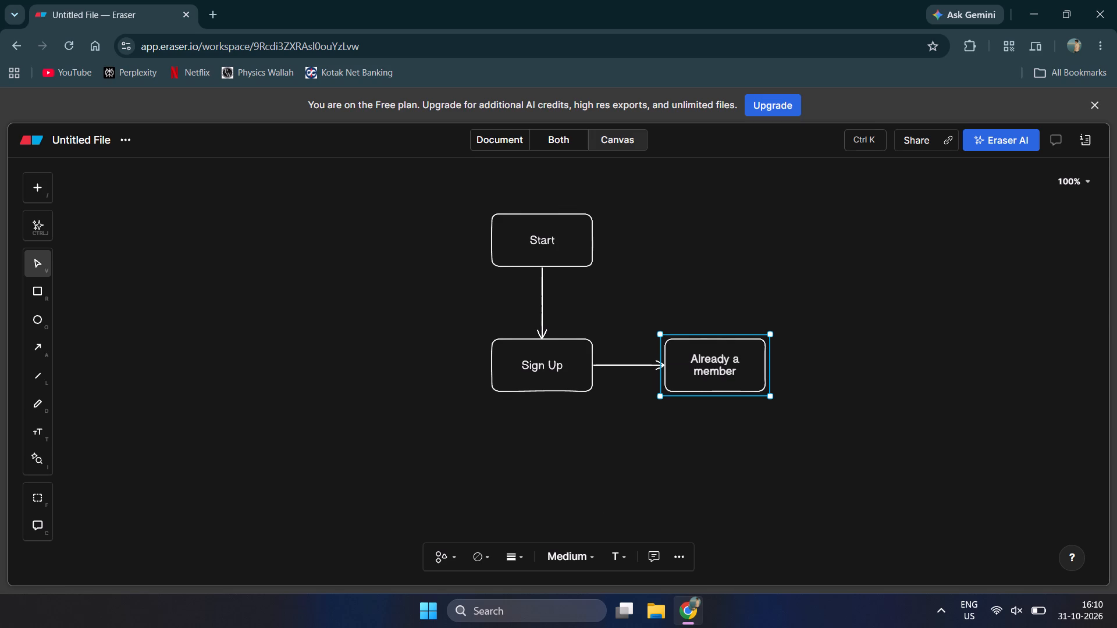
{"action": "key", "text": "shift+question"}
Add an arrow-connected box above "Already a member?" and label it "want to register?".
{"action": "left_click", "coordinate": [713, 320]}
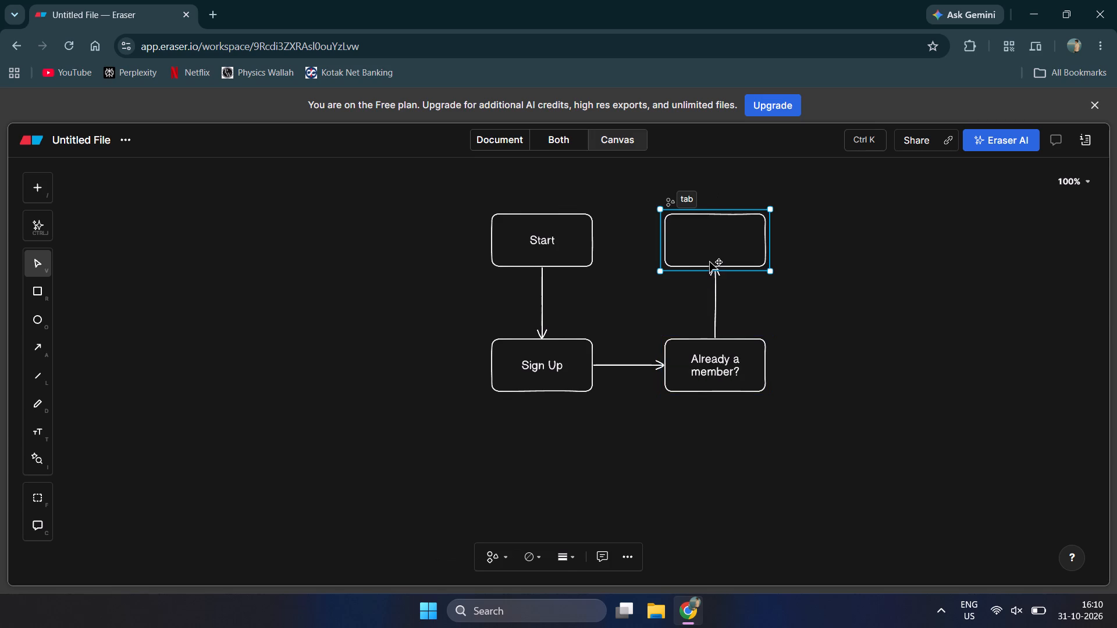
{"action": "double_click", "coordinate": [708, 244]}
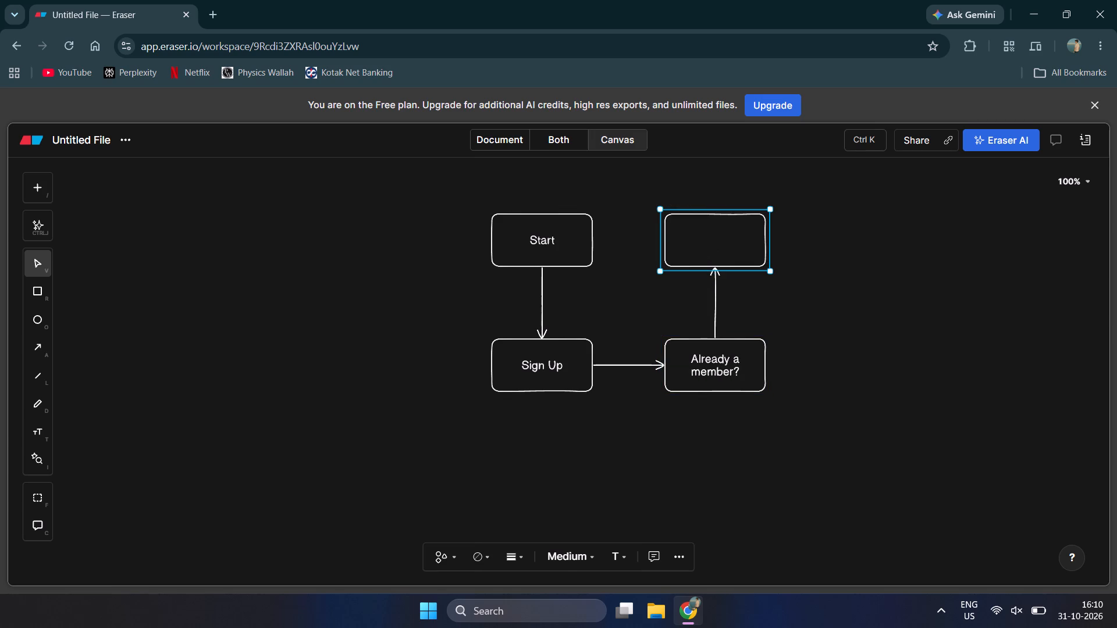
{"action": "type", "text": "want to register?"}
Add an arrow-connected blank box from the top of "want to register?" and place it far to the right, slightly higher than that box.
{"action": "scroll", "coordinate": [717, 195], "scroll_direction": "up", "scroll_amount": 1}
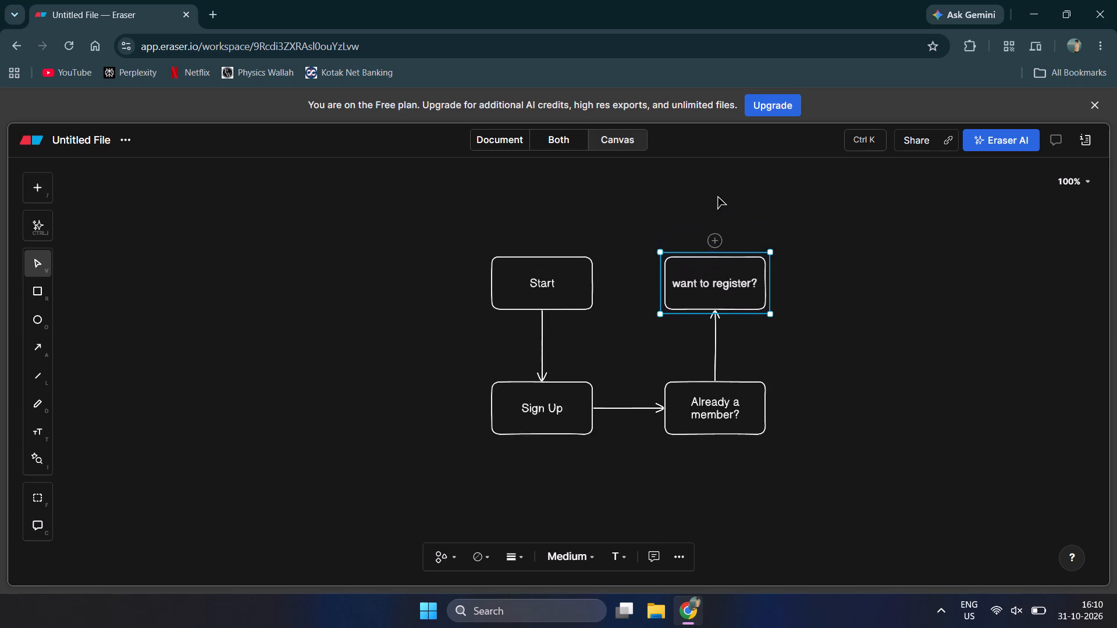
{"action": "scroll", "coordinate": [717, 195], "scroll_direction": "up", "scroll_amount": 1}
{"action": "left_click", "coordinate": [715, 283]}
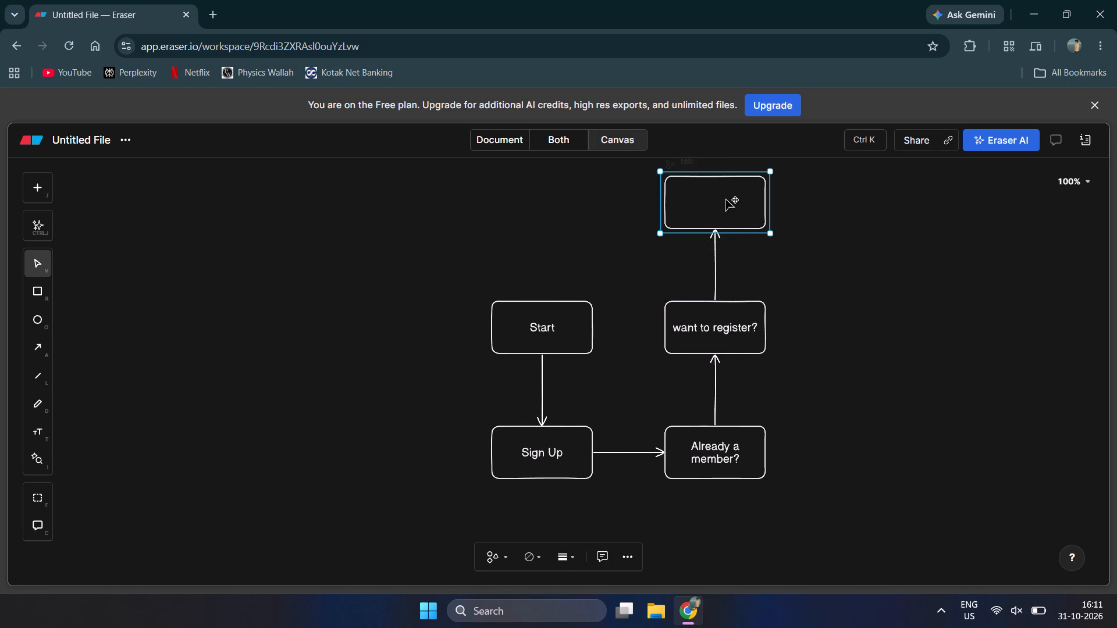
{"action": "left_click_drag", "start_coordinate": [725, 197], "coordinate": [1021, 321]}
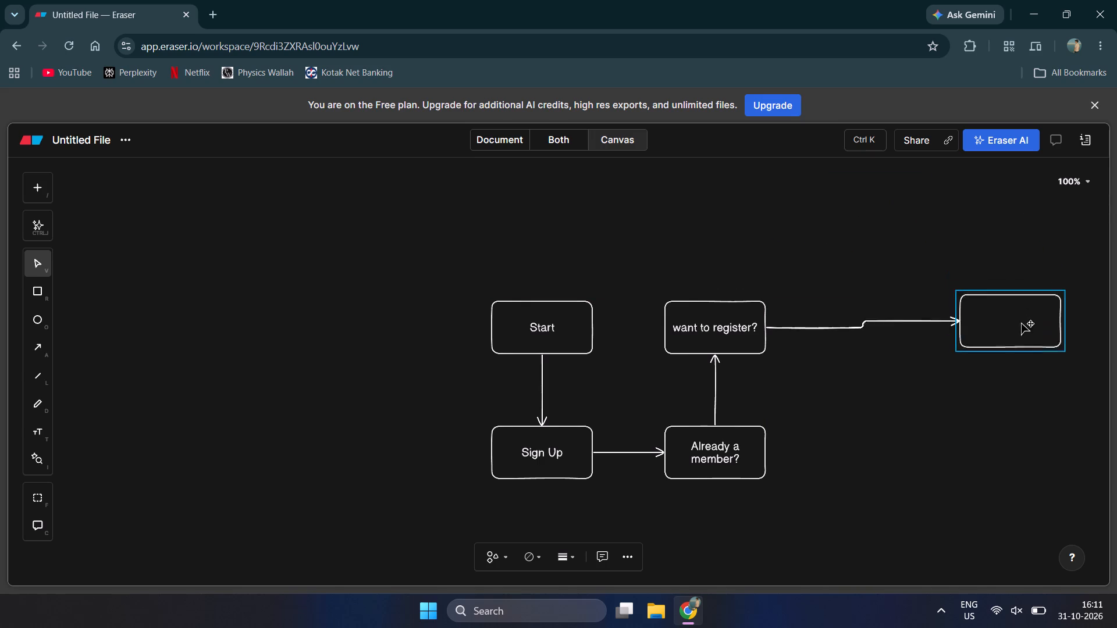
{"action": "left_click_drag", "start_coordinate": [1021, 321], "coordinate": [750, 166]}
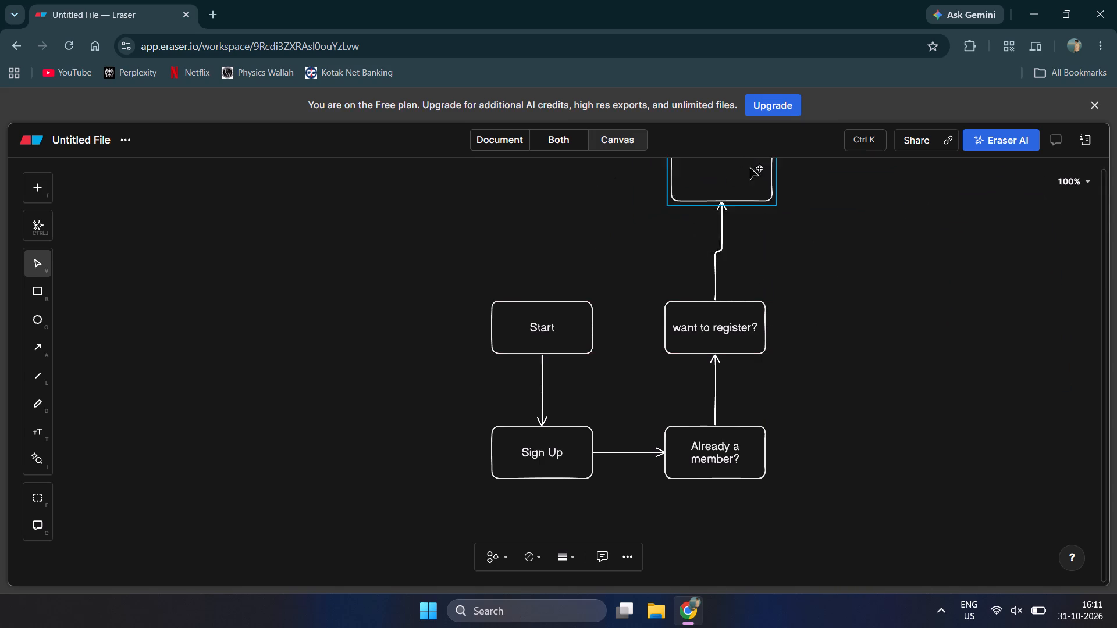
{"action": "left_click_drag", "start_coordinate": [750, 166], "coordinate": [974, 190]}
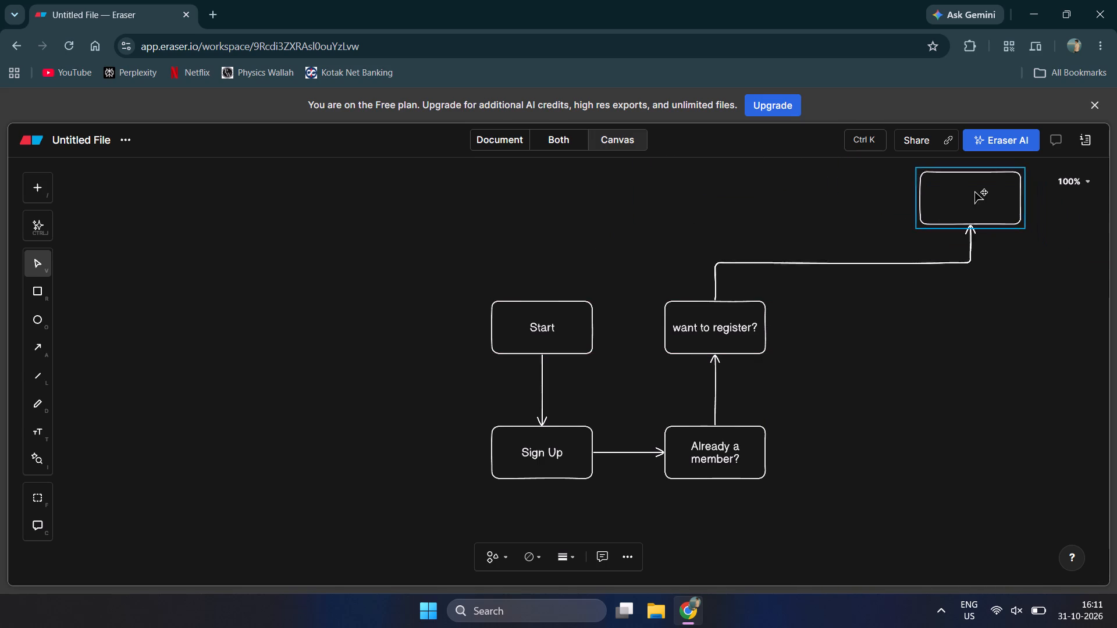
{"action": "left_click_drag", "start_coordinate": [974, 190], "coordinate": [984, 163]}
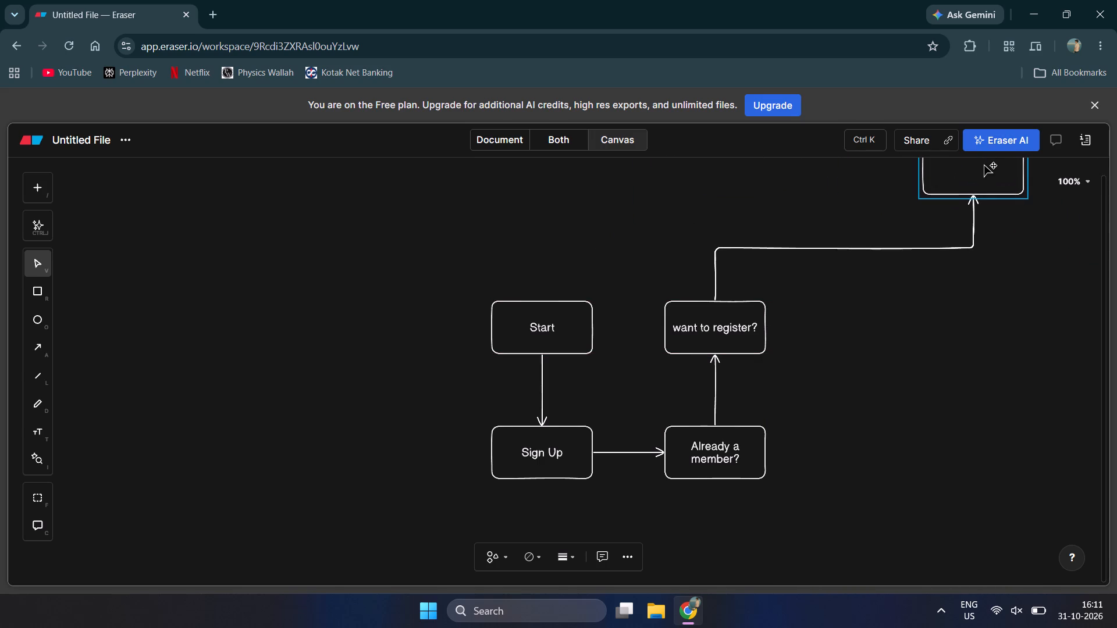
{"action": "left_click_drag", "start_coordinate": [984, 163], "coordinate": [975, 194]}
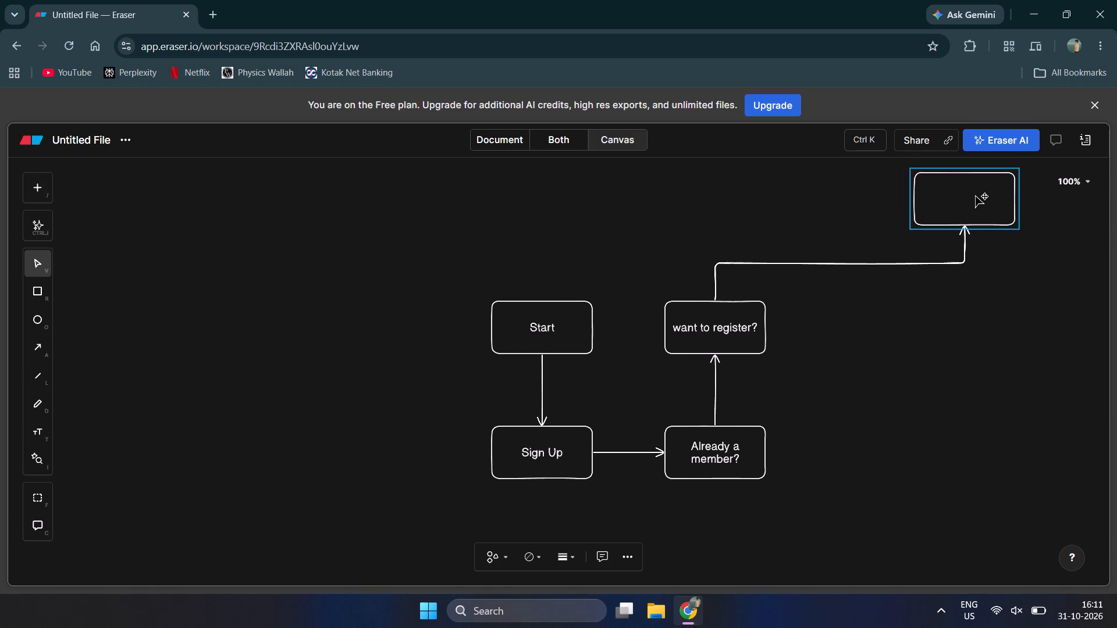
{"action": "left_click_drag", "start_coordinate": [975, 194], "coordinate": [1008, 291]}
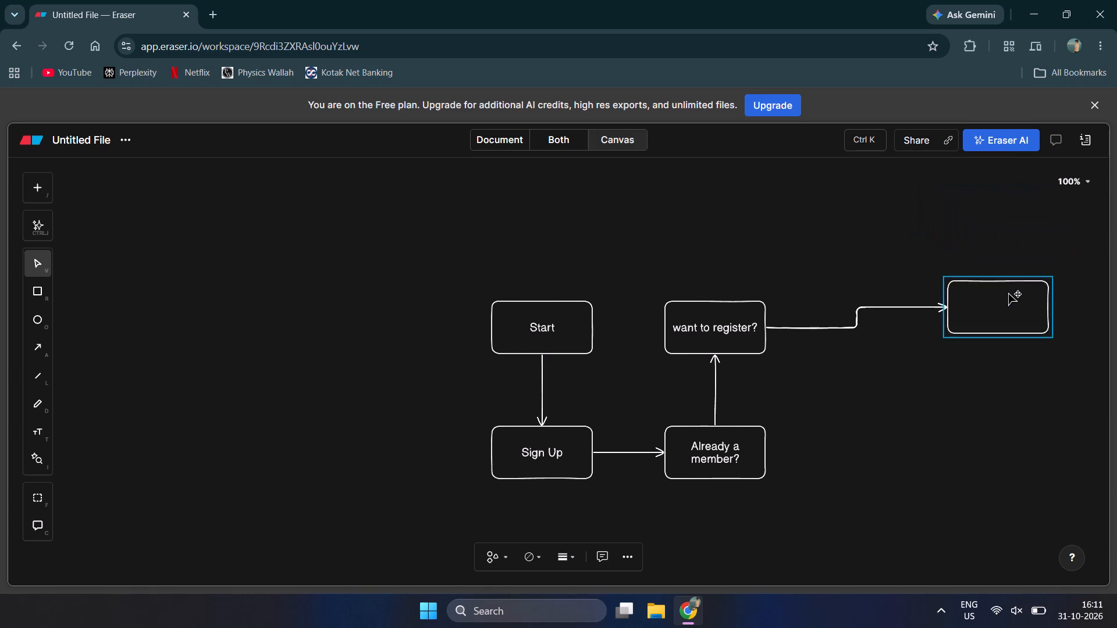
{"action": "left_click_drag", "start_coordinate": [1008, 291], "coordinate": [781, 260]}
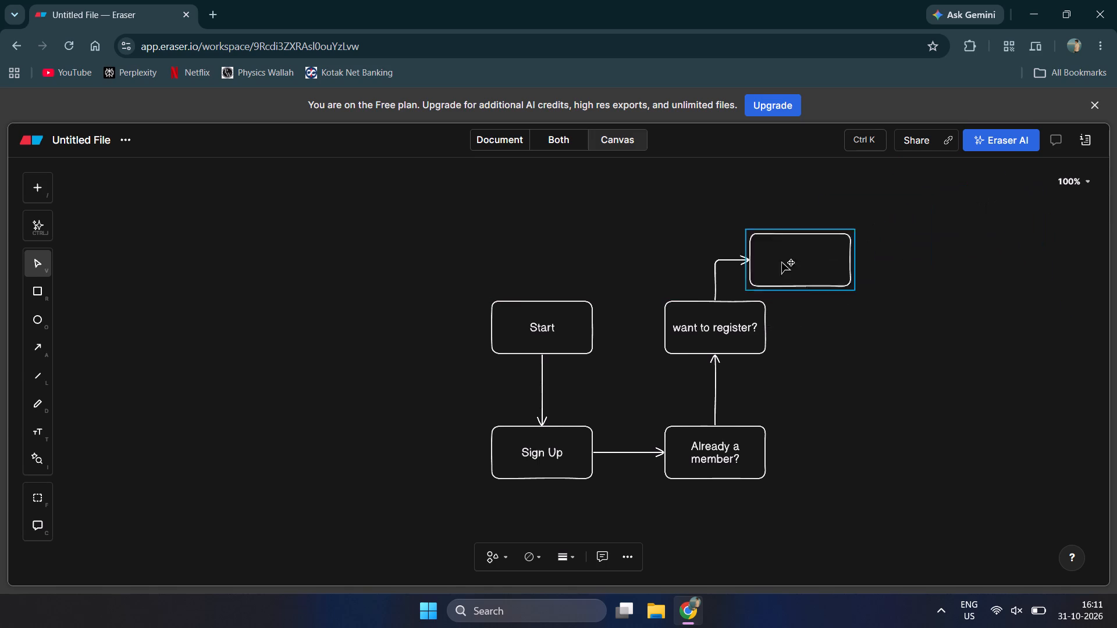
{"action": "left_click_drag", "start_coordinate": [781, 260], "coordinate": [998, 269]}
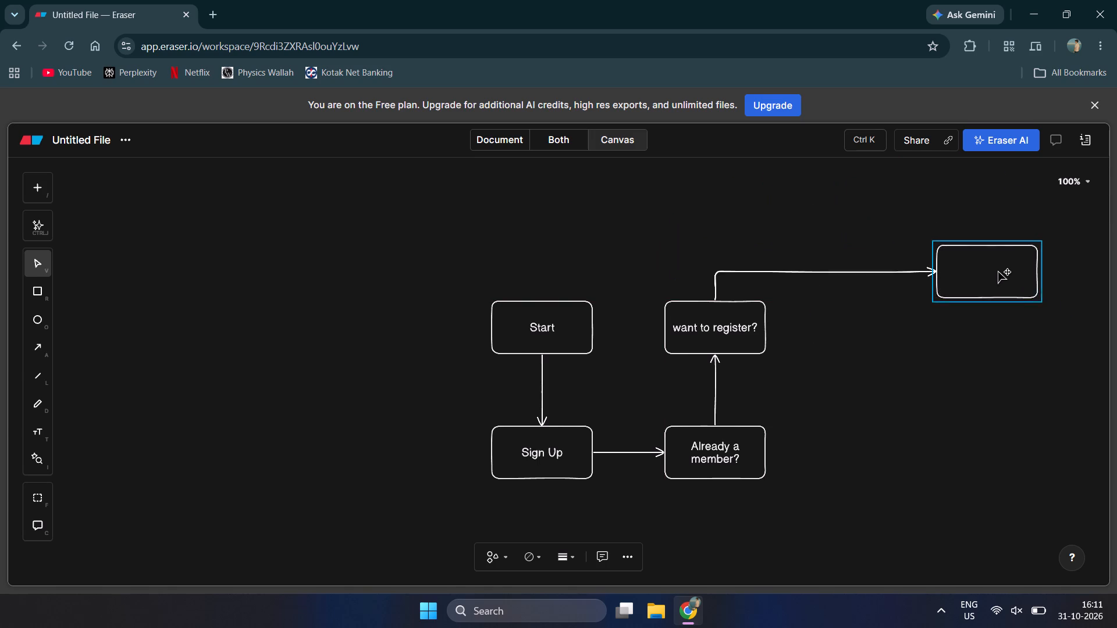
{"action": "left_click_drag", "start_coordinate": [998, 269], "coordinate": [1015, 234]}
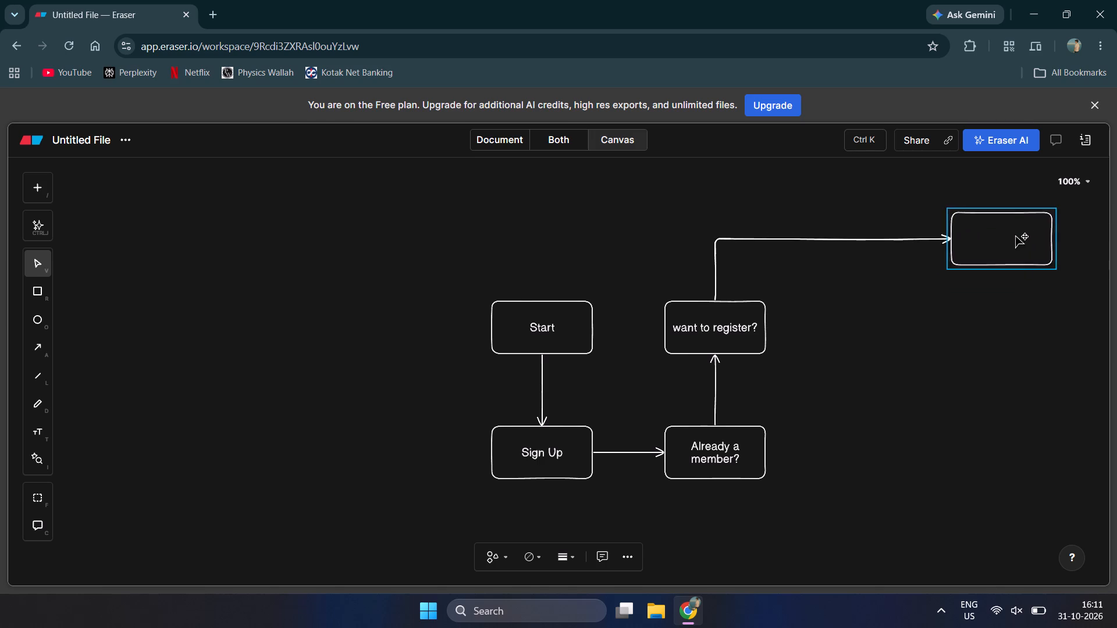
{"action": "left_click_drag", "start_coordinate": [1015, 234], "coordinate": [1021, 258]}
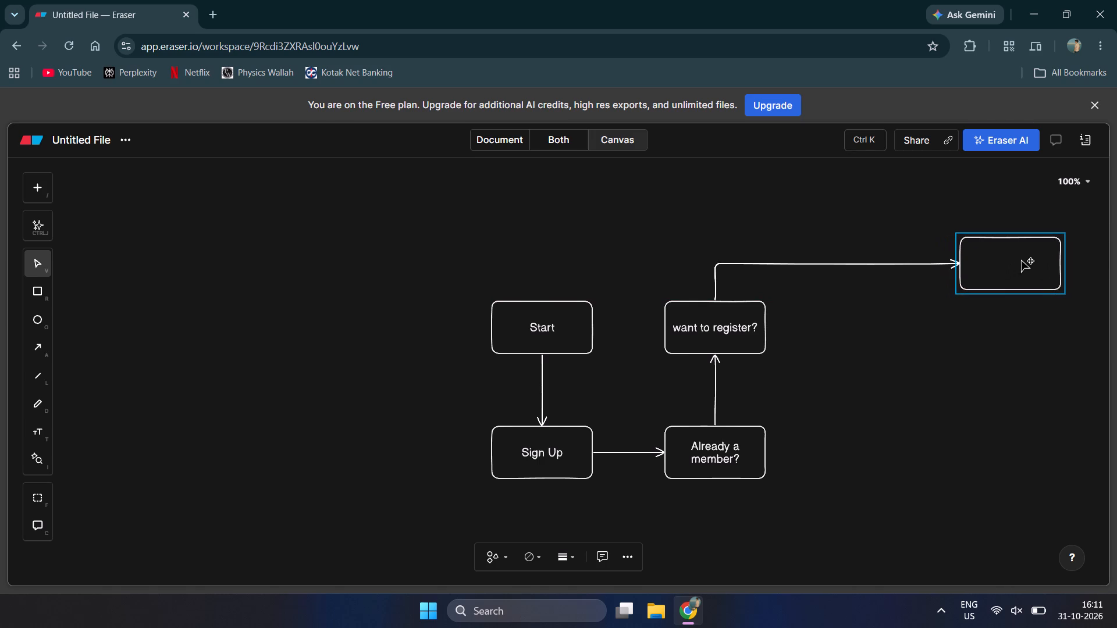
{"action": "left_click_drag", "start_coordinate": [1021, 258], "coordinate": [1019, 273]}
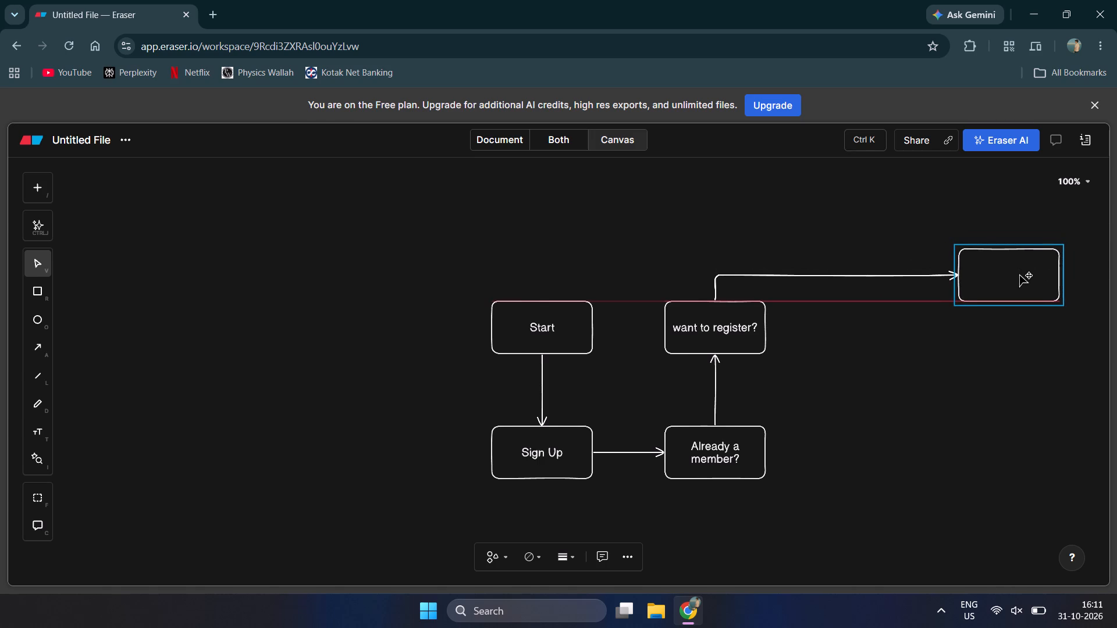
{"action": "left_click_drag", "start_coordinate": [1019, 273], "coordinate": [1026, 272]}
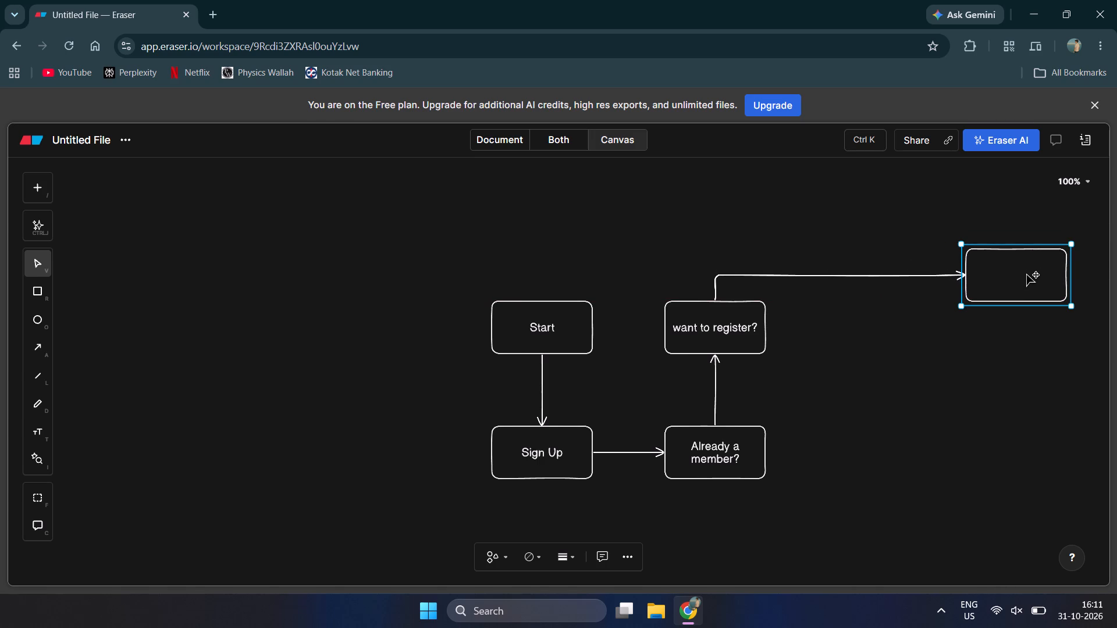
Add a rectangle just right of "want to register?", joined to it by a plain line, and label it "Dashboard".
{"action": "left_click", "coordinate": [751, 340]}
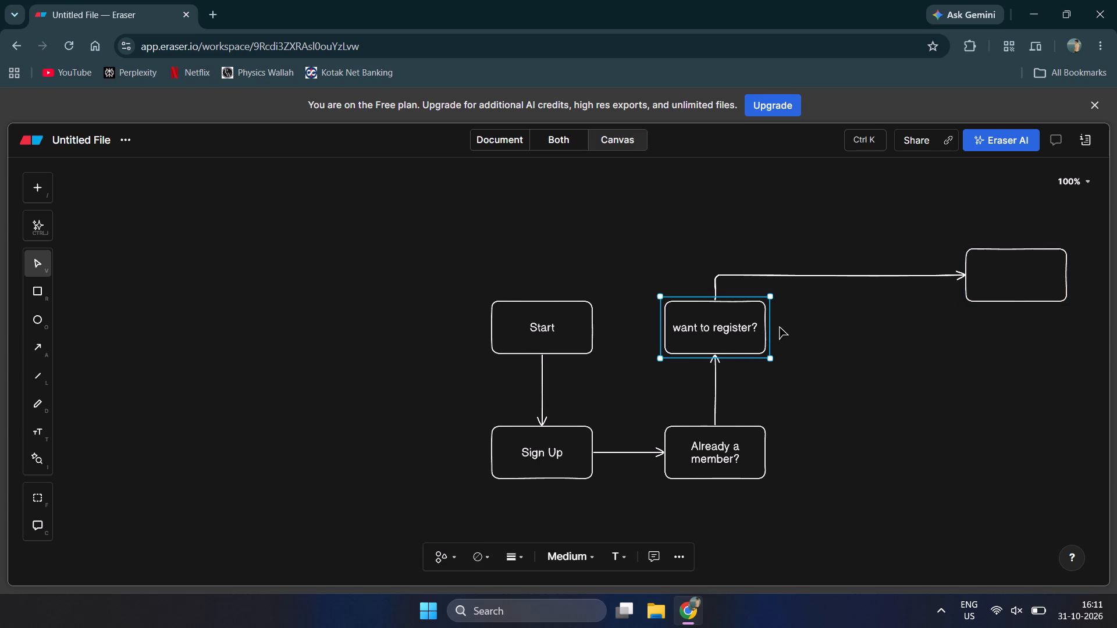
{"action": "left_click", "coordinate": [862, 345]}
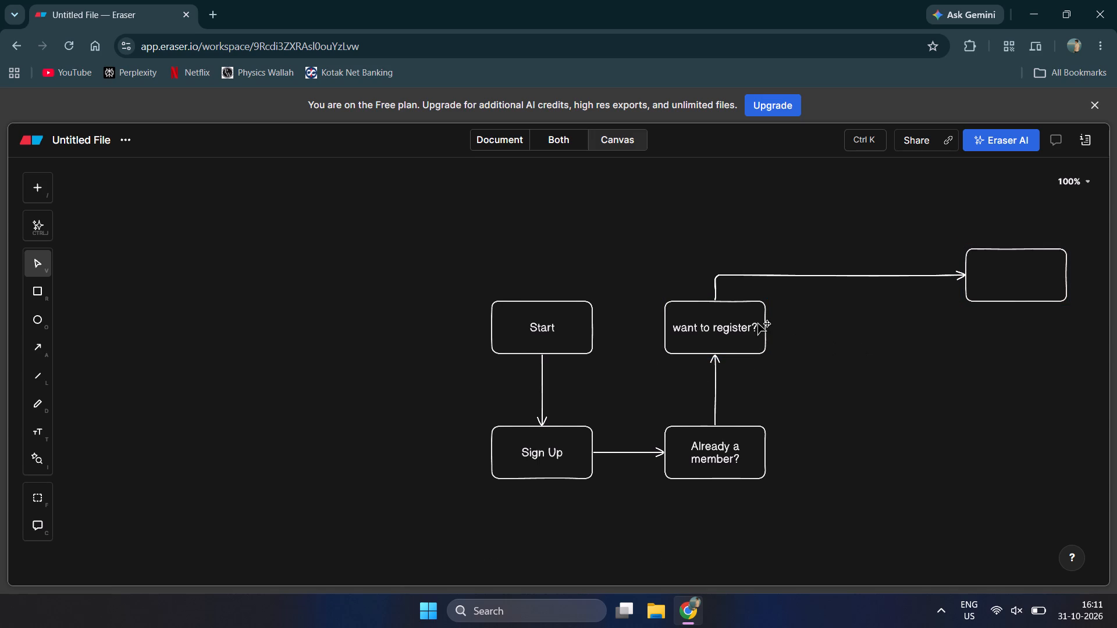
{"action": "left_click", "coordinate": [40, 287]}
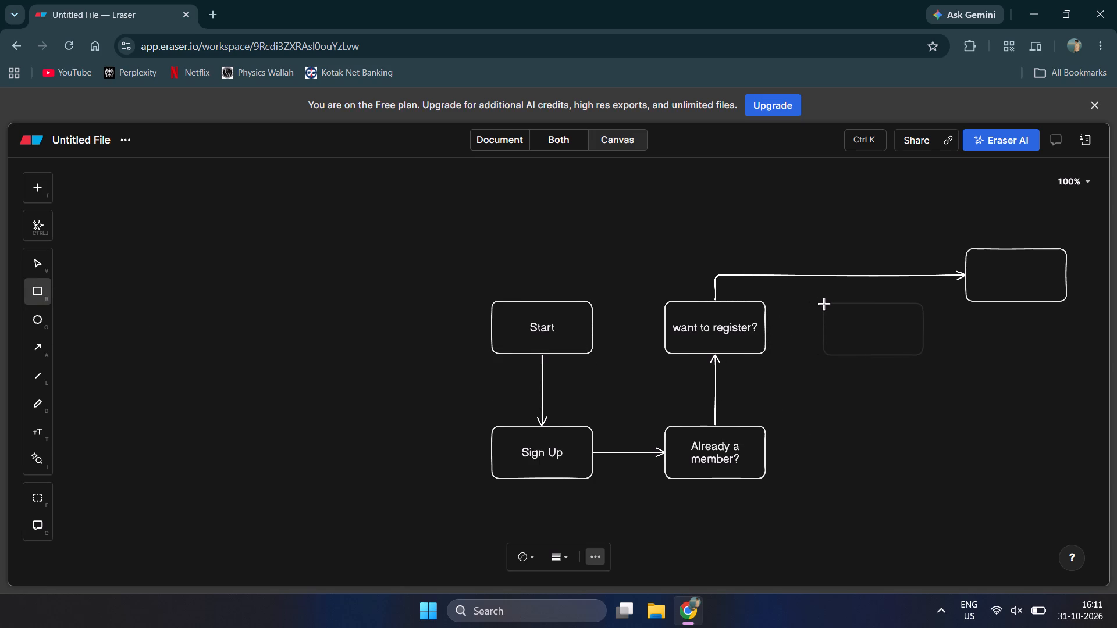
{"action": "left_click", "coordinate": [824, 304]}
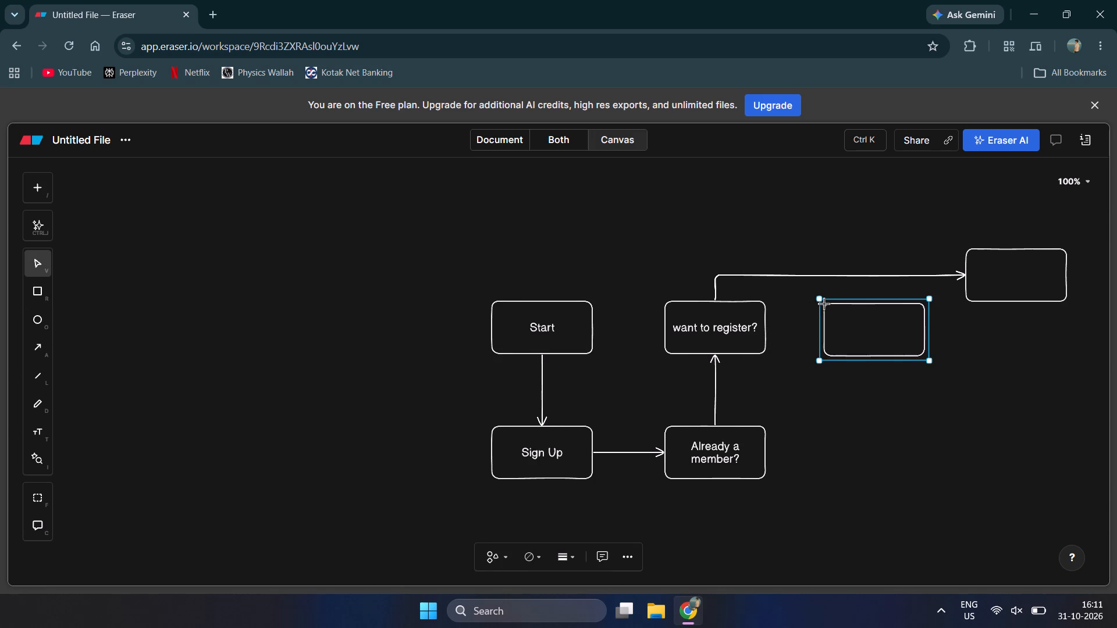
{"action": "left_click", "coordinate": [768, 329]}
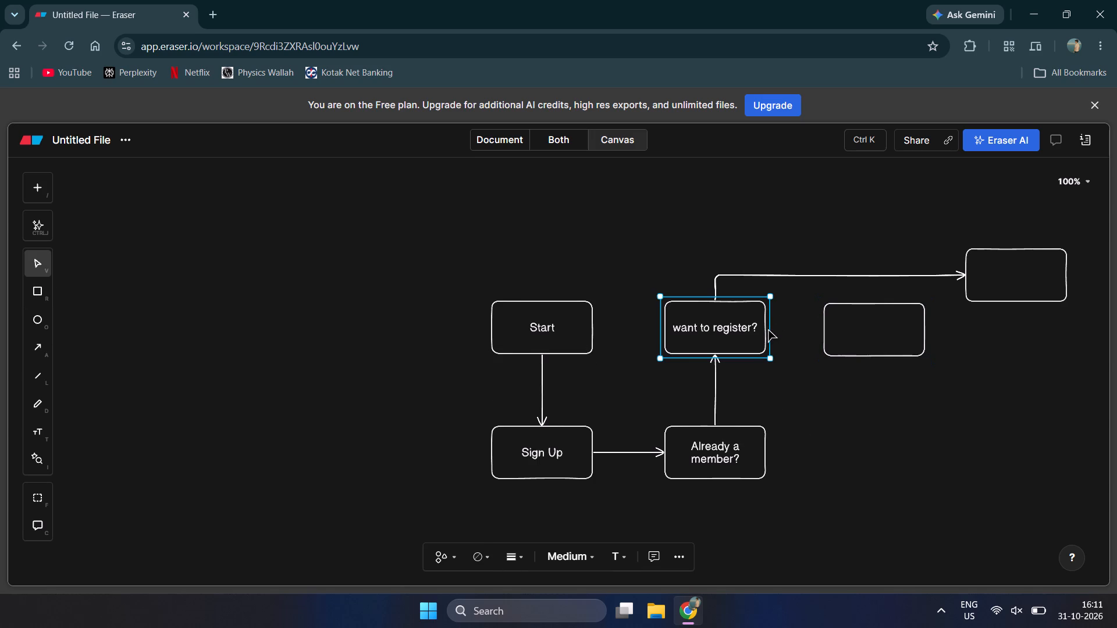
{"action": "left_click", "coordinate": [43, 382]}
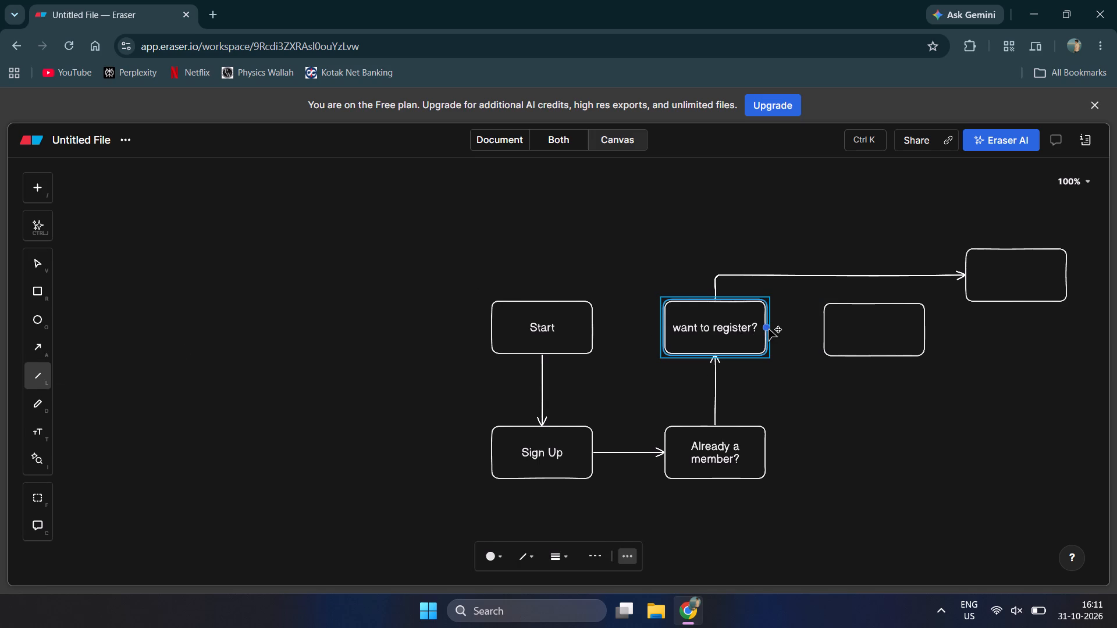
{"action": "left_click_drag", "start_coordinate": [769, 327], "coordinate": [799, 324]}
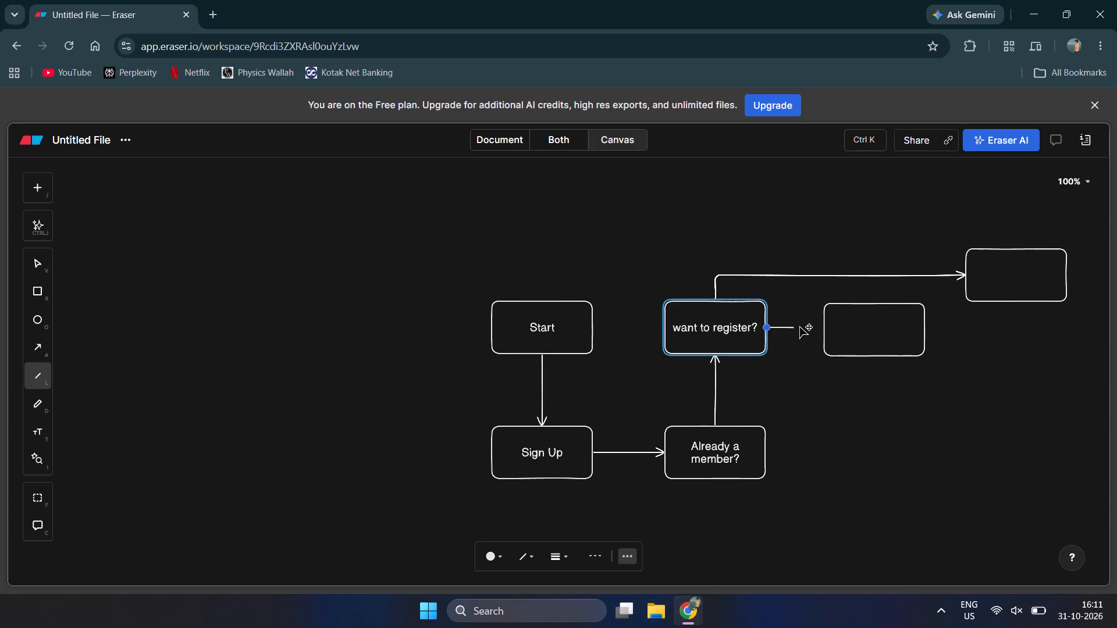
{"action": "left_click_drag", "start_coordinate": [799, 324], "coordinate": [823, 322]}
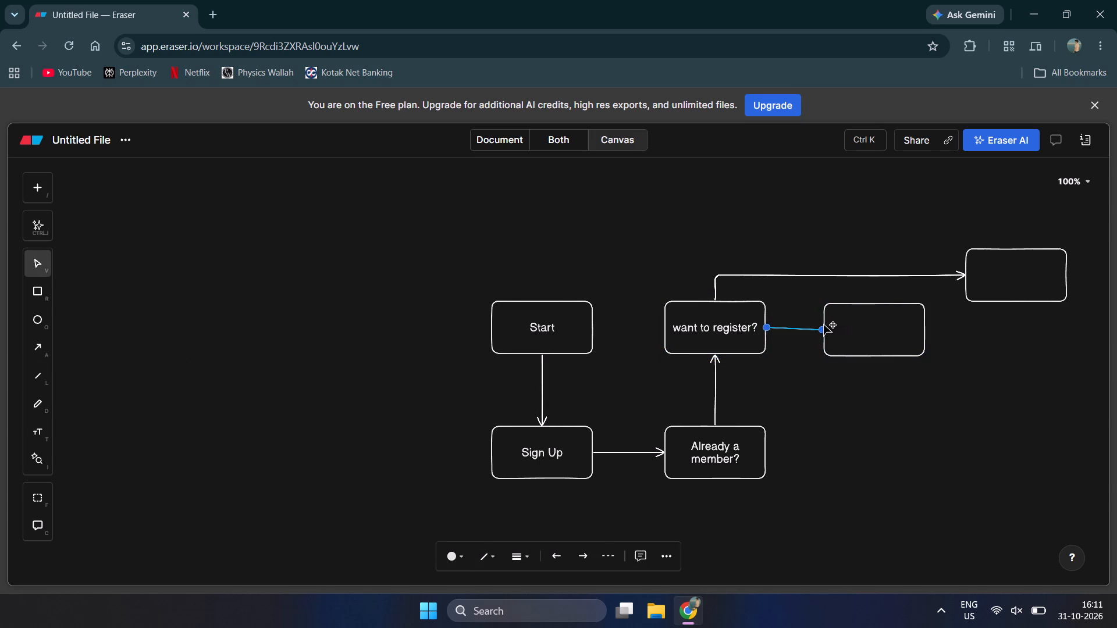
{"action": "double_click", "coordinate": [875, 334]}
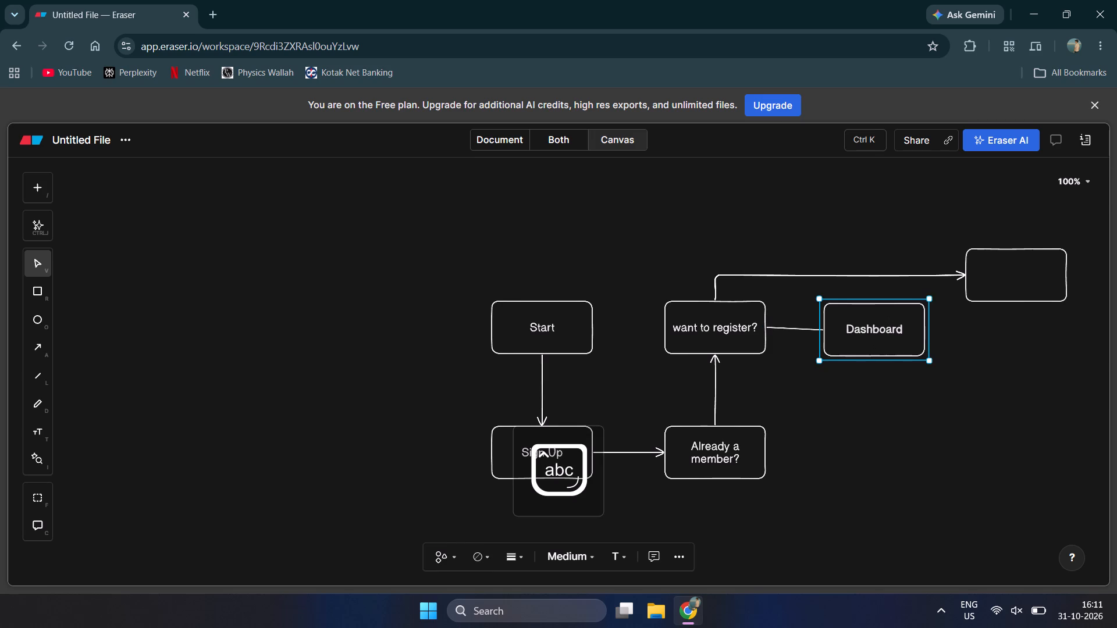
Add a blank rectangle below "Already a member?", roughly aligned with that box and the same size.
{"action": "scroll", "coordinate": [927, 455], "scroll_direction": "left", "scroll_amount": 3}
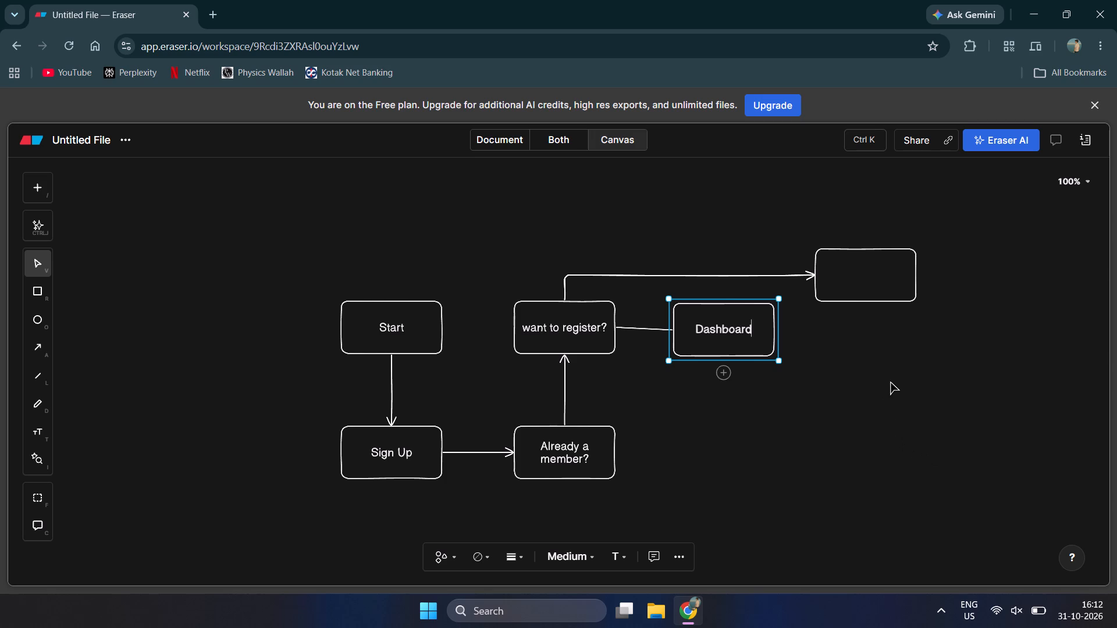
{"action": "left_click", "coordinate": [567, 477]}
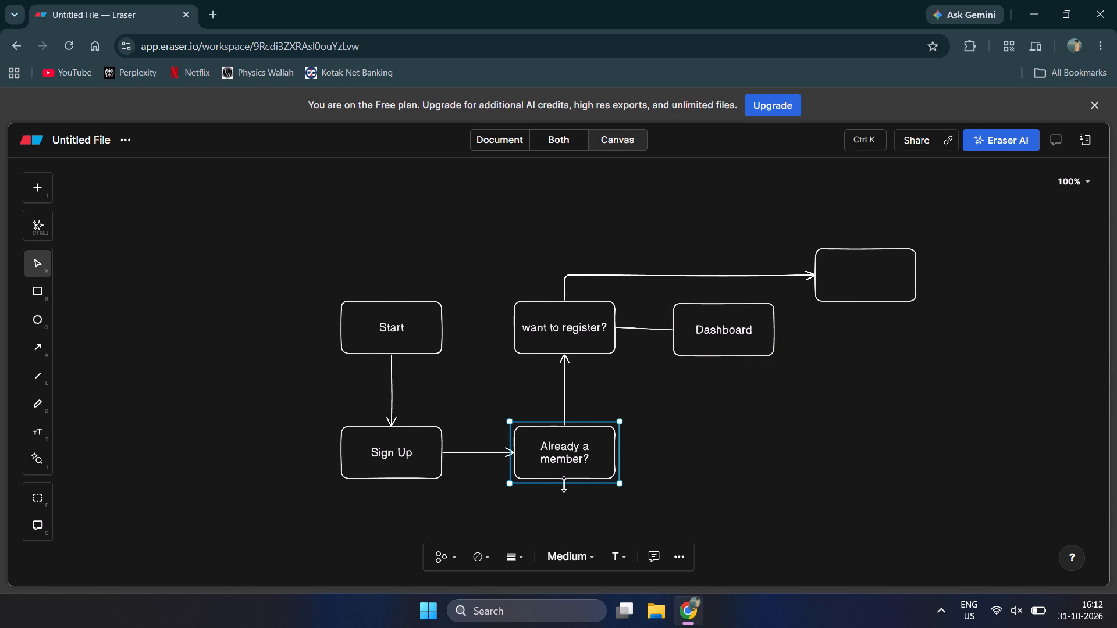
{"action": "left_click", "coordinate": [34, 295]}
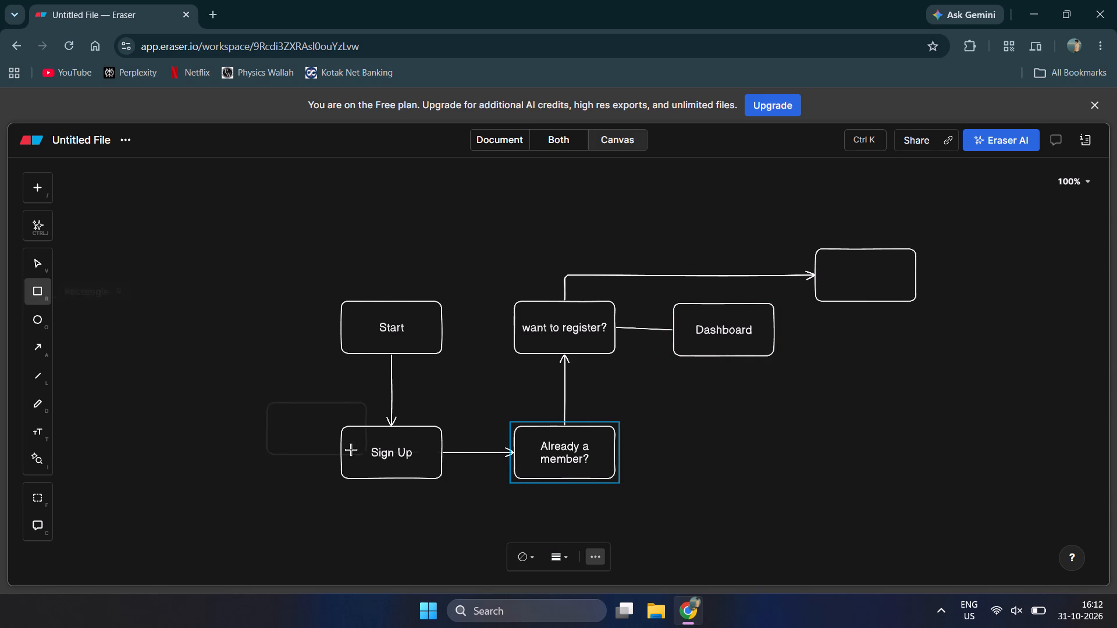
{"action": "scroll", "coordinate": [520, 504], "scroll_direction": "down", "scroll_amount": 1}
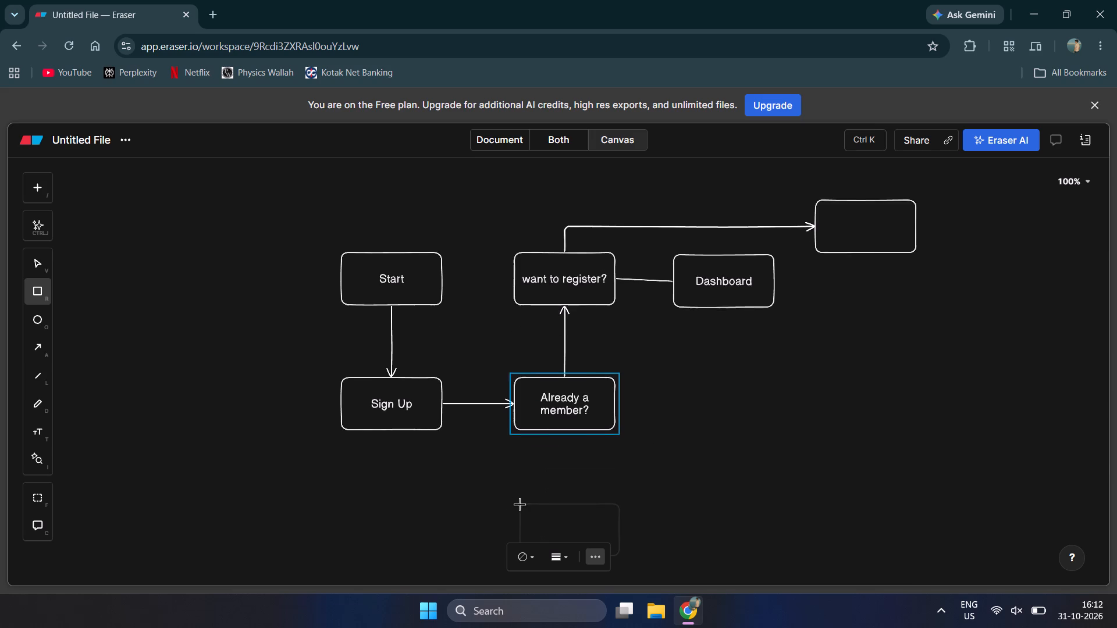
{"action": "scroll", "coordinate": [520, 504], "scroll_direction": "down", "scroll_amount": 1}
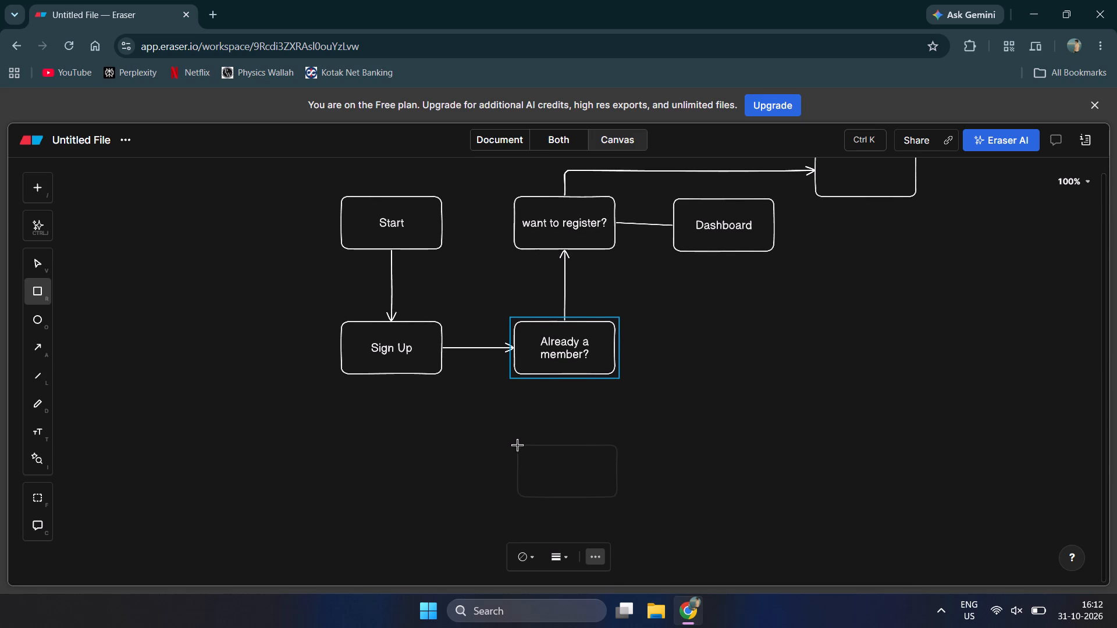
{"action": "left_click", "coordinate": [517, 441]}
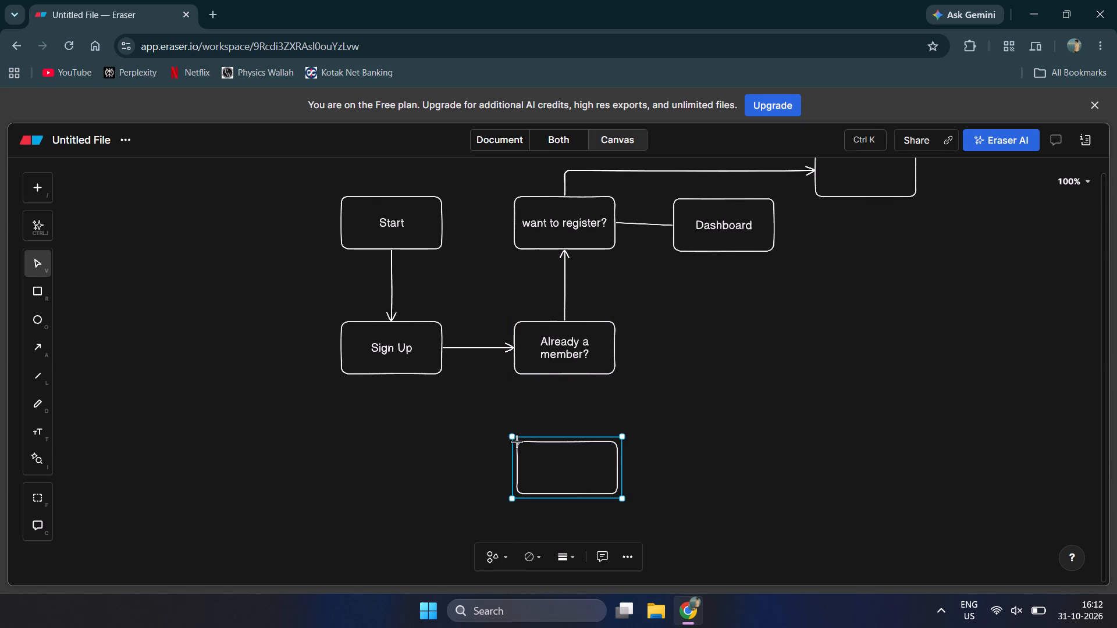
Draw a straight arrow from the bottom of "Already a member?" to the top of the blank box below it.
{"action": "left_click", "coordinate": [564, 371]}
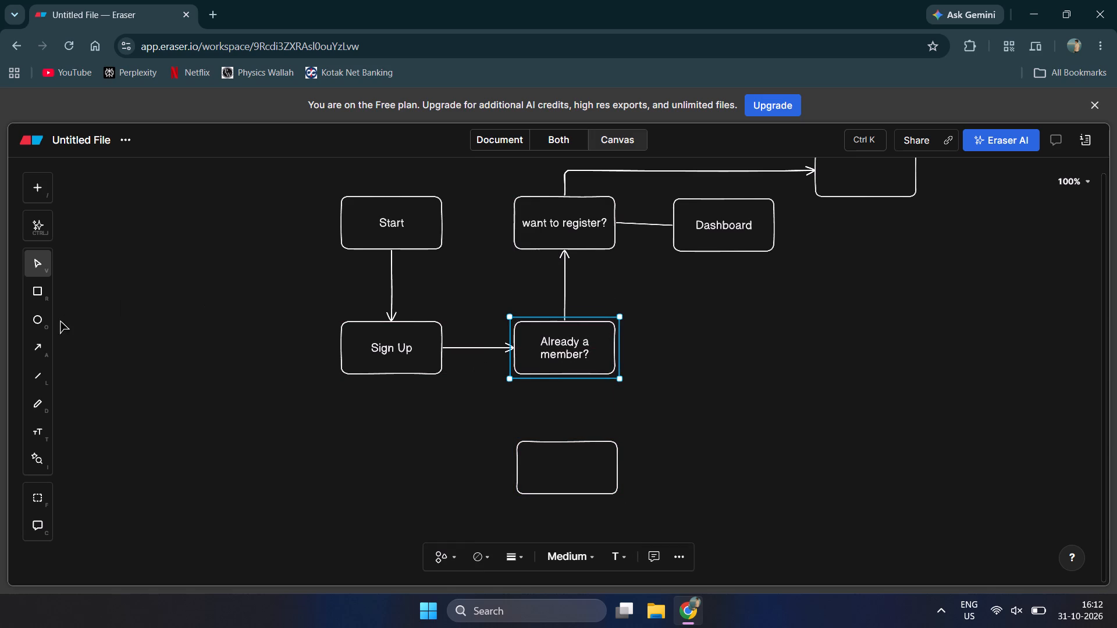
{"action": "left_click", "coordinate": [40, 344]}
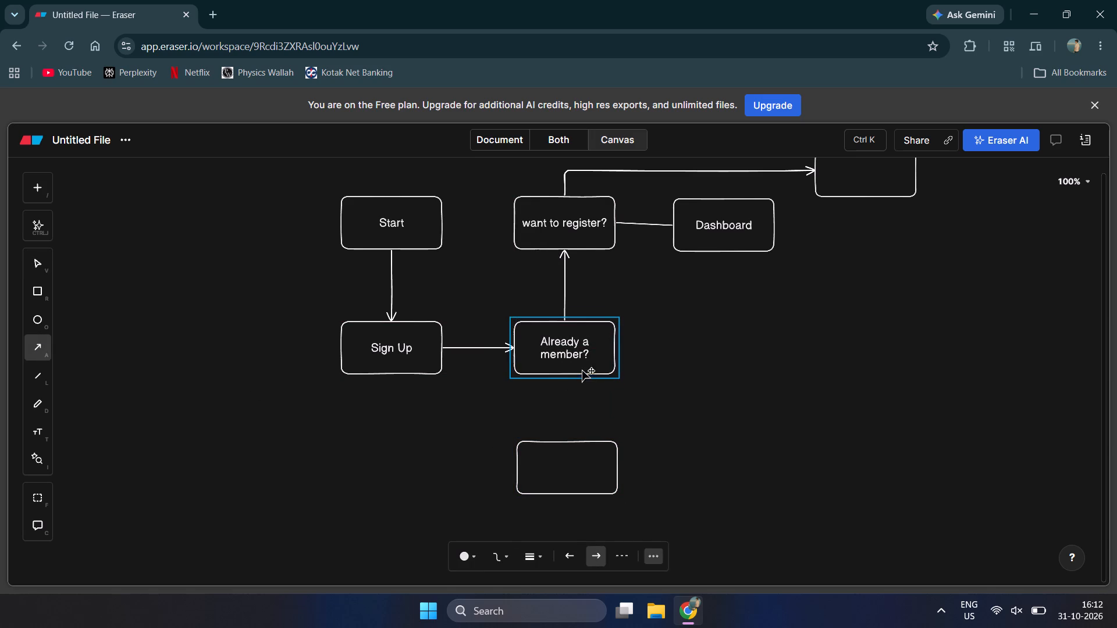
{"action": "left_click_drag", "start_coordinate": [566, 376], "coordinate": [570, 411]}
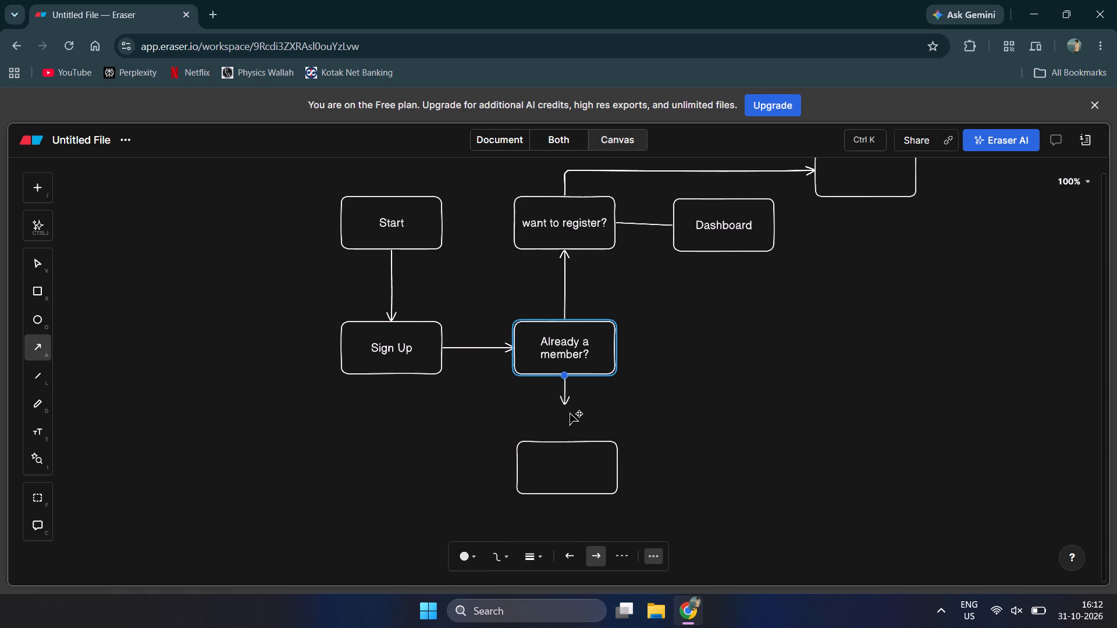
{"action": "left_click_drag", "start_coordinate": [570, 411], "coordinate": [567, 436]}
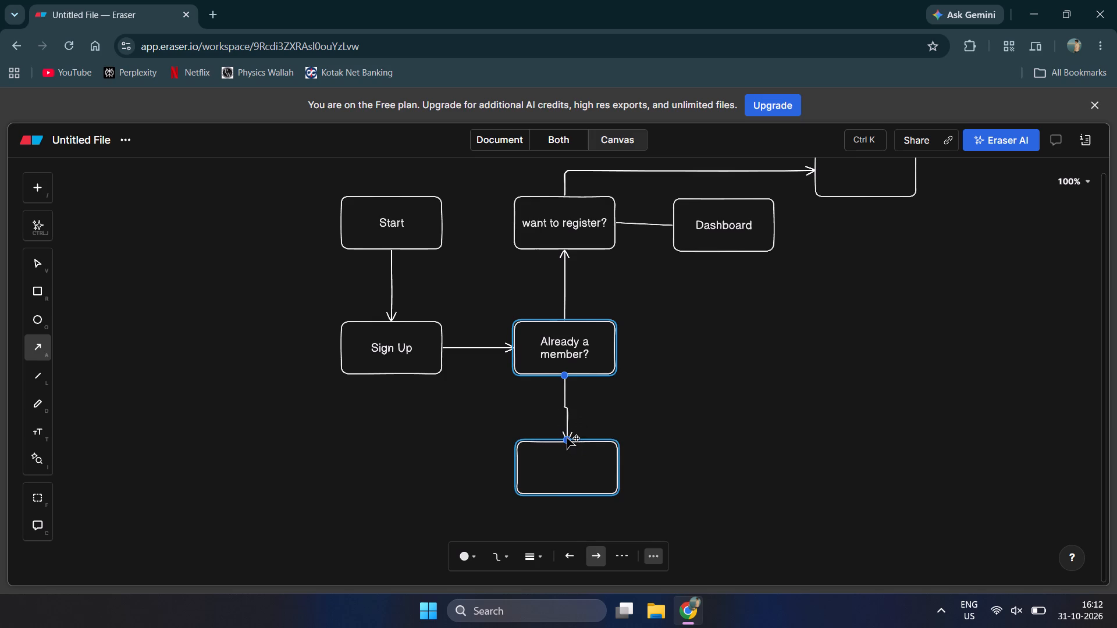
{"action": "left_click_drag", "start_coordinate": [567, 436], "coordinate": [563, 431]}
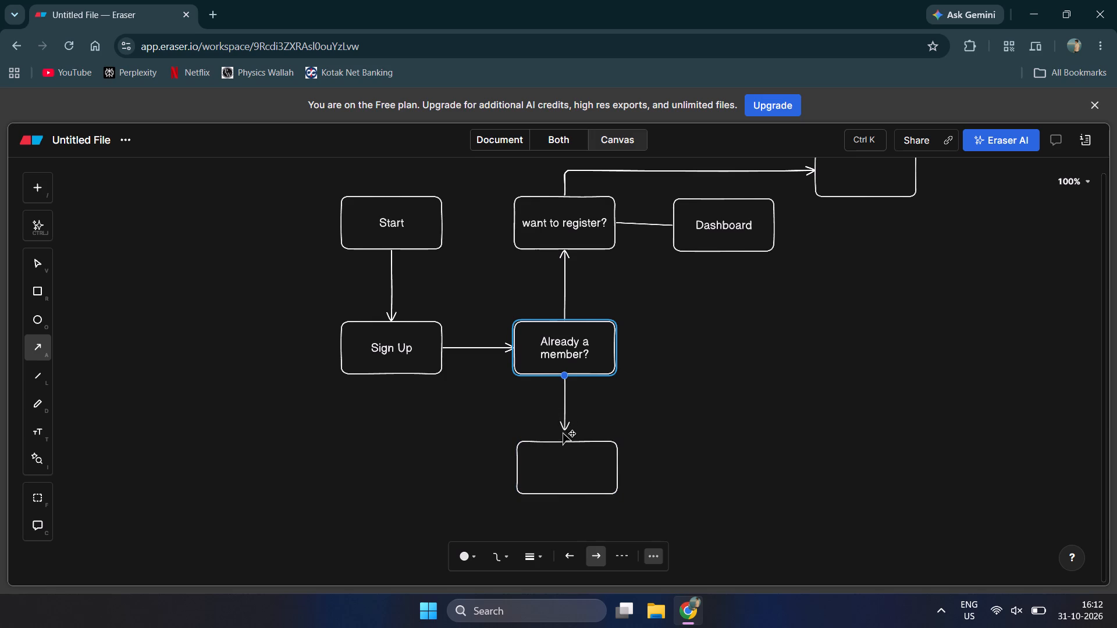
{"action": "left_click_drag", "start_coordinate": [563, 431], "coordinate": [561, 433]}
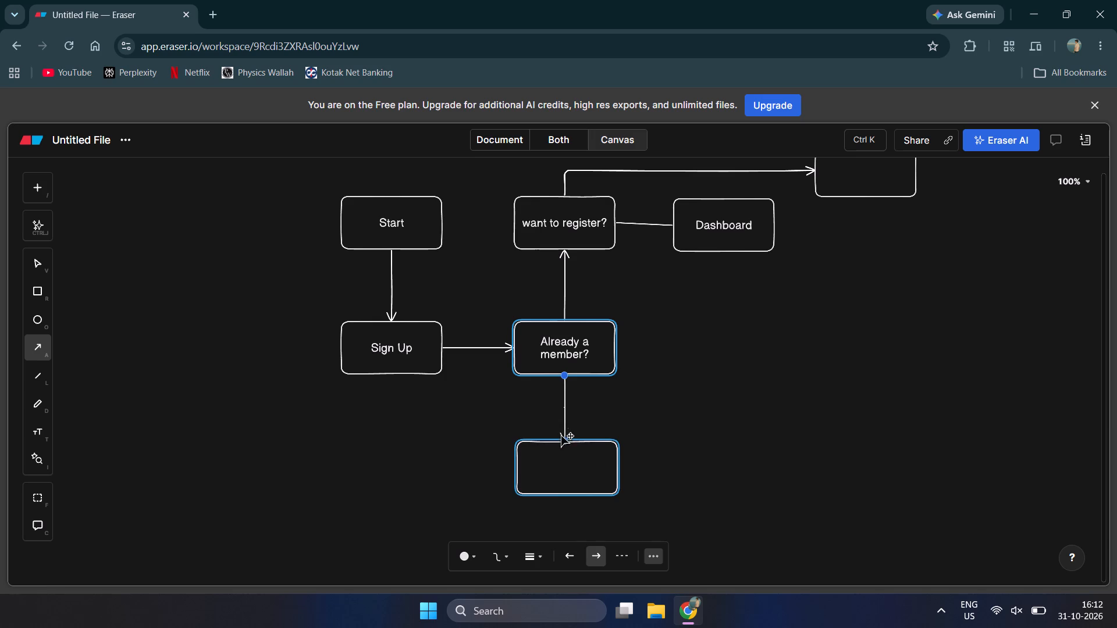
{"action": "left_click_drag", "start_coordinate": [561, 433], "coordinate": [561, 434]}
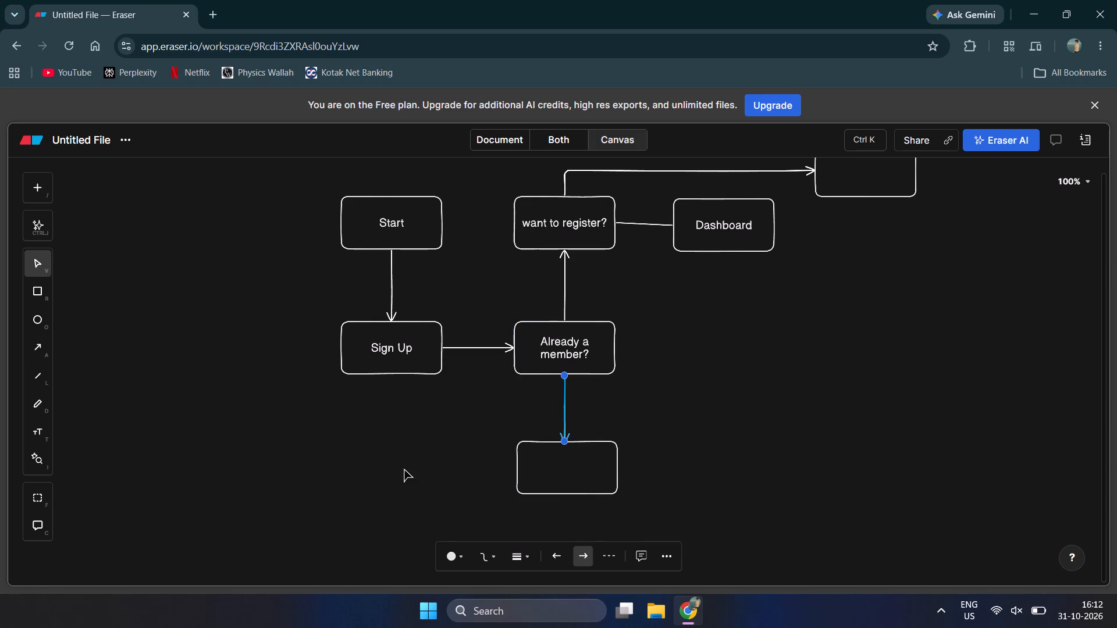
{"action": "left_click", "coordinate": [717, 426]}
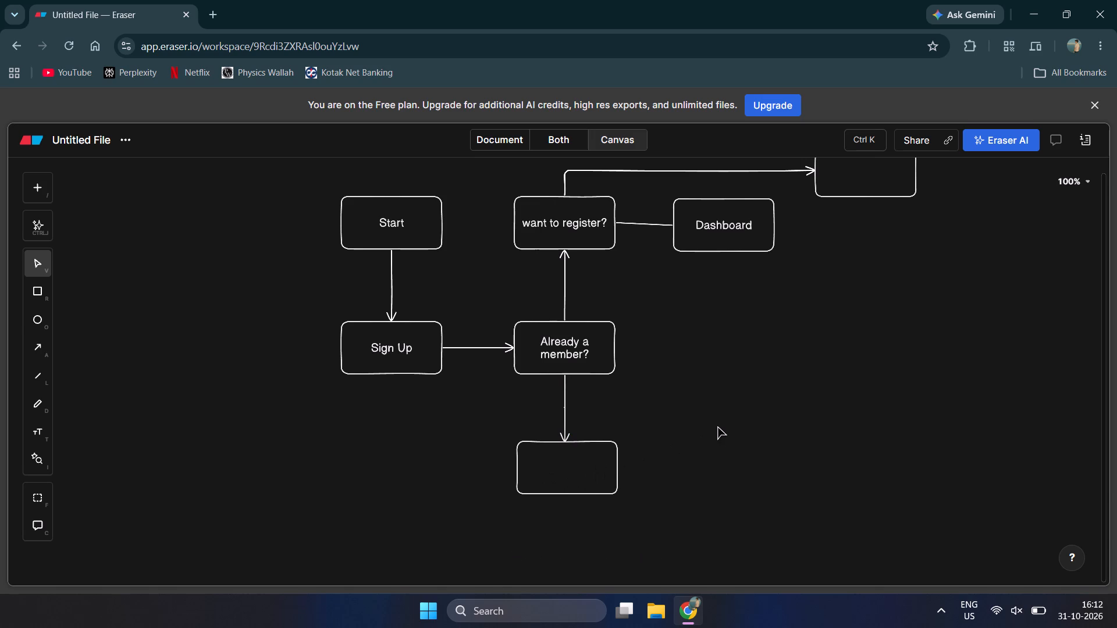
Label the blank box below "Already a member?" as "Enter Email and password".
{"action": "double_click", "coordinate": [555, 461]}
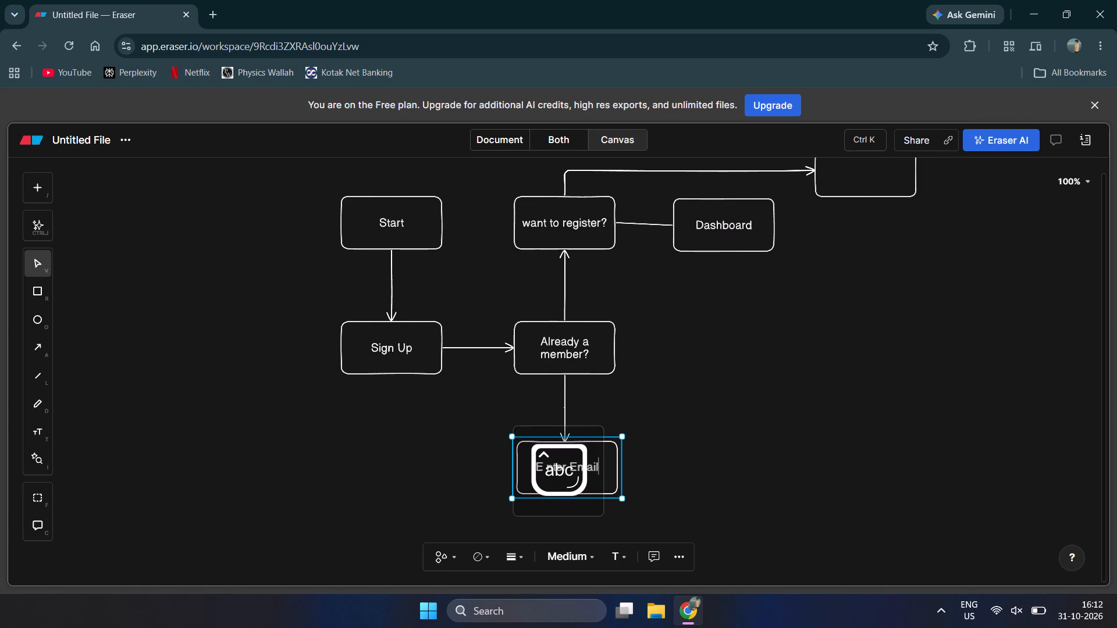
Complete the label below "Already a member?" as "Enter Email and password", removing the stray space inside "Enter".
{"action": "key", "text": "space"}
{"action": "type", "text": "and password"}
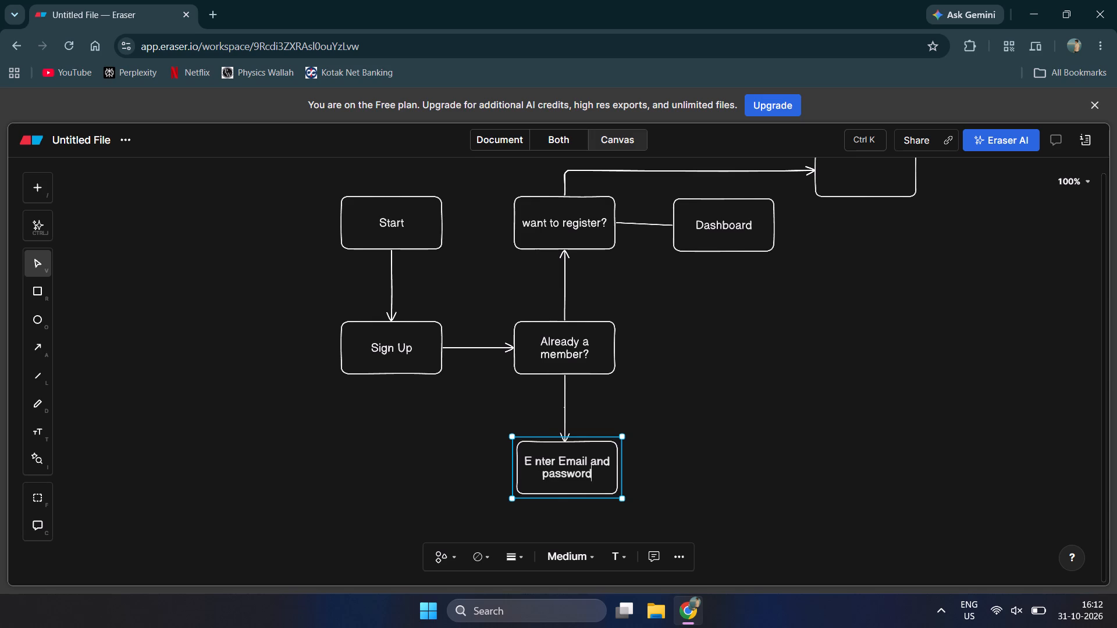
{"action": "left_click", "coordinate": [536, 461]}
{"action": "key", "text": "BackSpace"}
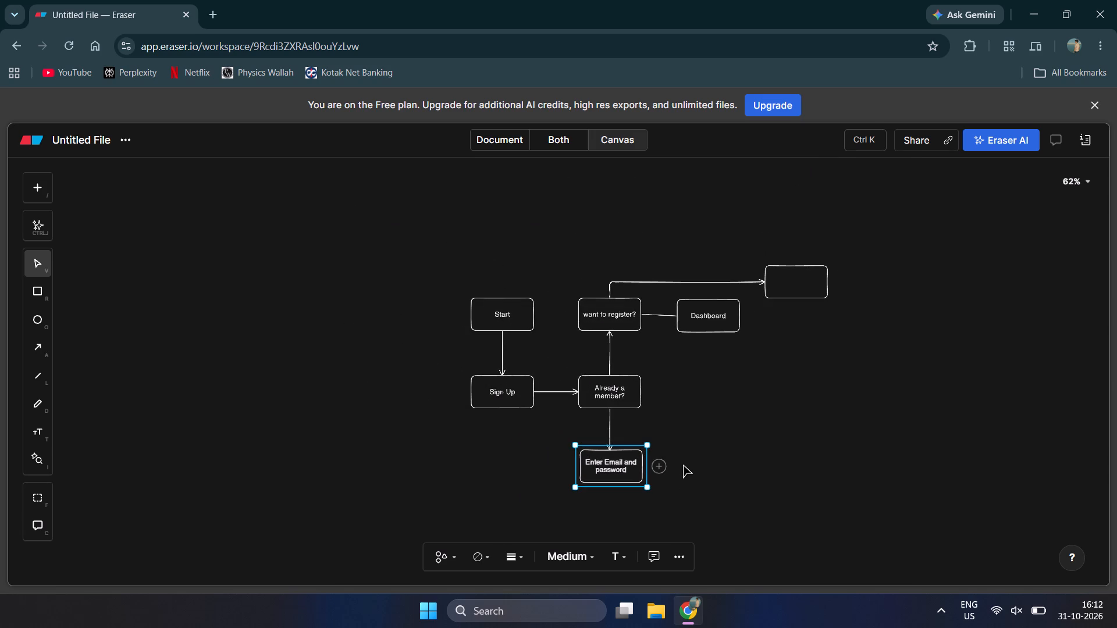
Label the blank box at the end of the arrow from "want to register?" as "Login via Google".
{"action": "double_click", "coordinate": [785, 280]}
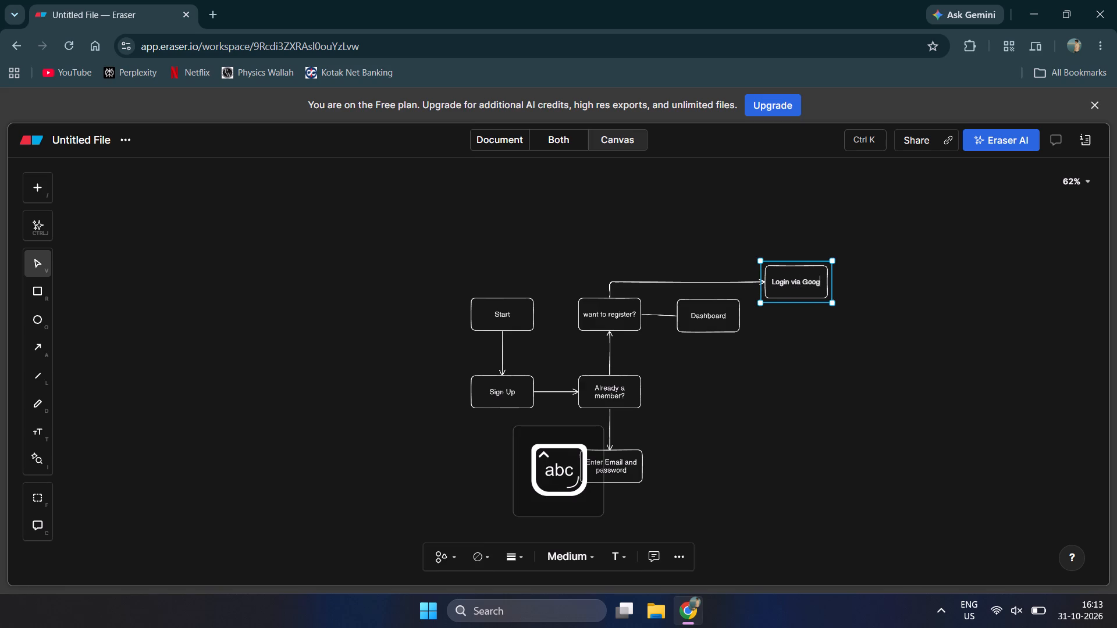
{"action": "key", "text": "BackSpace"}
{"action": "key", "text": "BackSpace"}
Complete the label of the box that the "want to register?" arrow leads to as "Login via Google".
{"action": "type", "text": "le"}
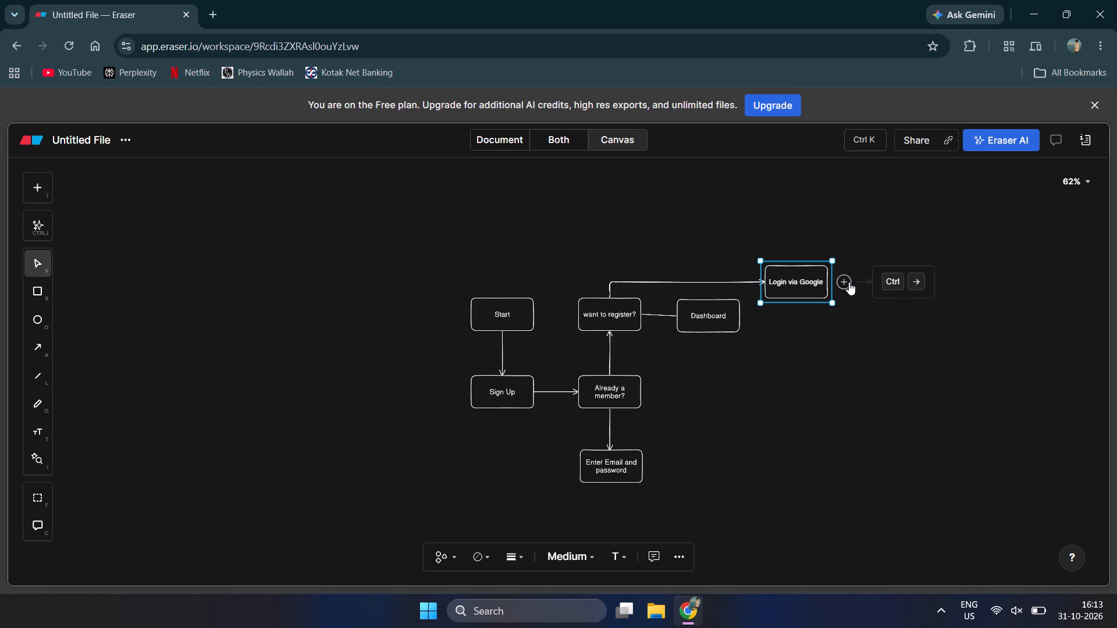
Add an arrow-connected box to the right of "Login via Google" and label it "Google Authentication".
{"action": "left_click", "coordinate": [849, 282]}
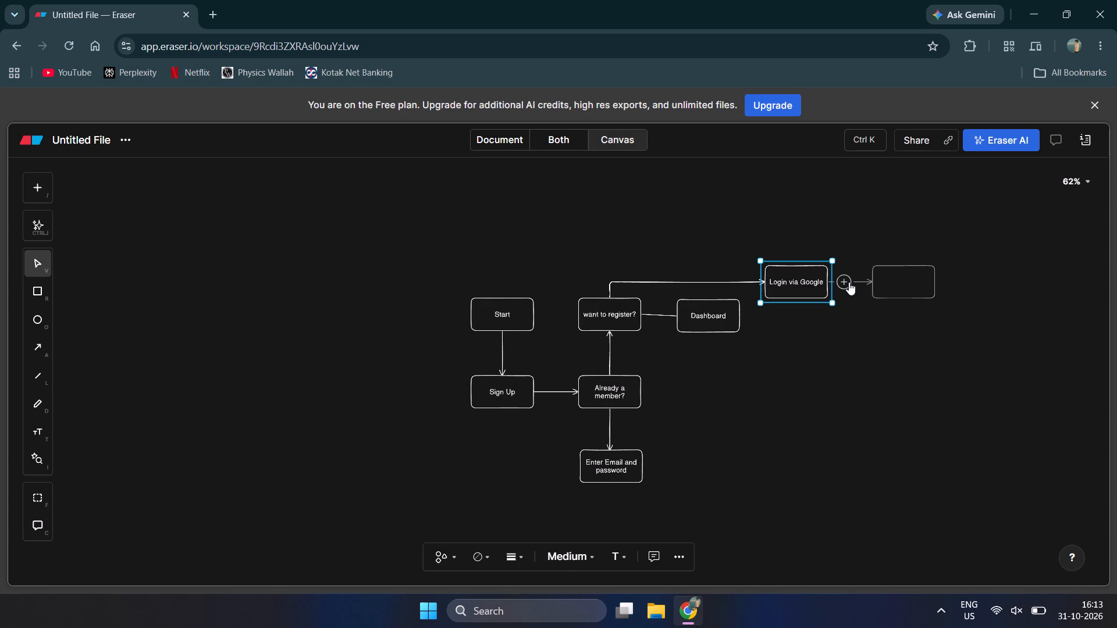
{"action": "double_click", "coordinate": [902, 277]}
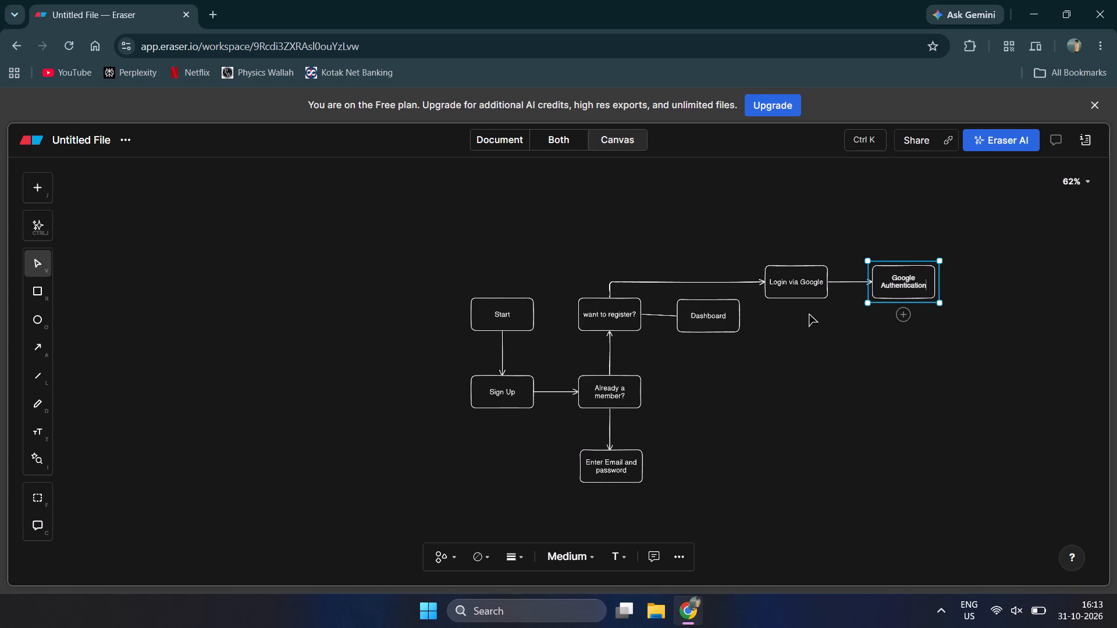
Add an arrow-connected box below "Login via Google" and label it "Login via facebook".
{"action": "left_click", "coordinate": [801, 295]}
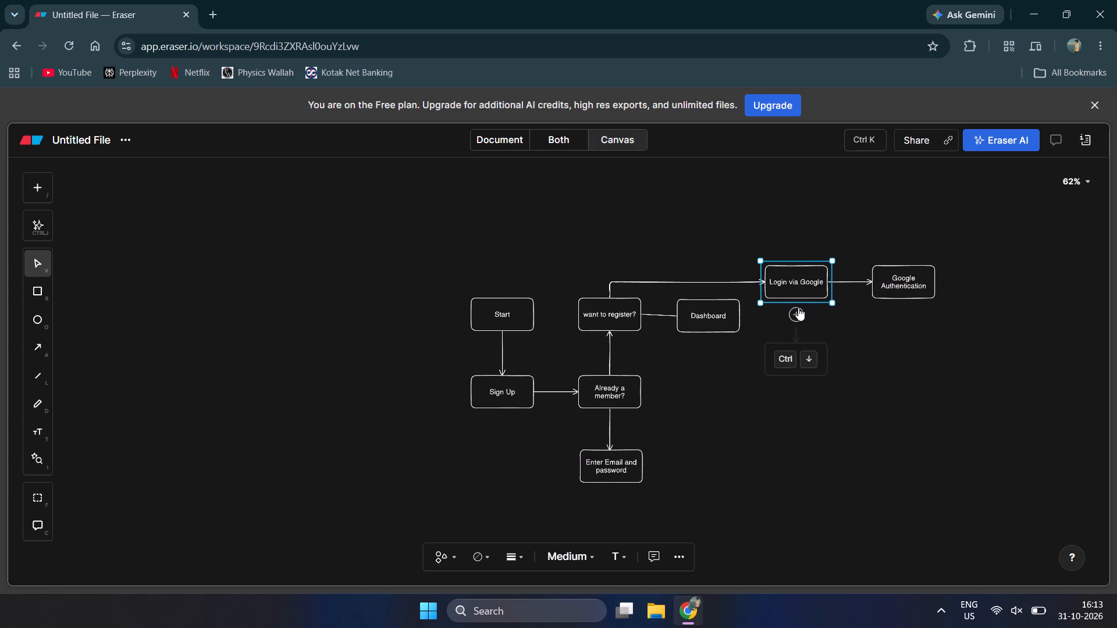
{"action": "left_click", "coordinate": [797, 315]}
{"action": "double_click", "coordinate": [796, 361]}
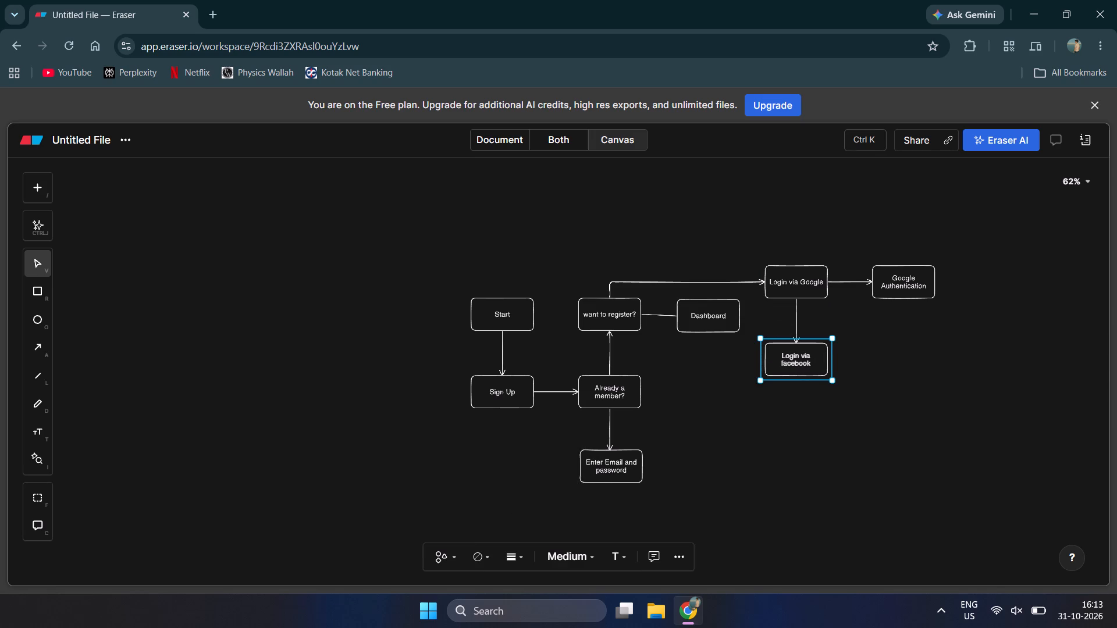
Add an arrow-connected box below "Login via facebook" and label it "Facebook Authentication".
{"action": "left_click", "coordinate": [797, 394]}
{"action": "double_click", "coordinate": [795, 436]}
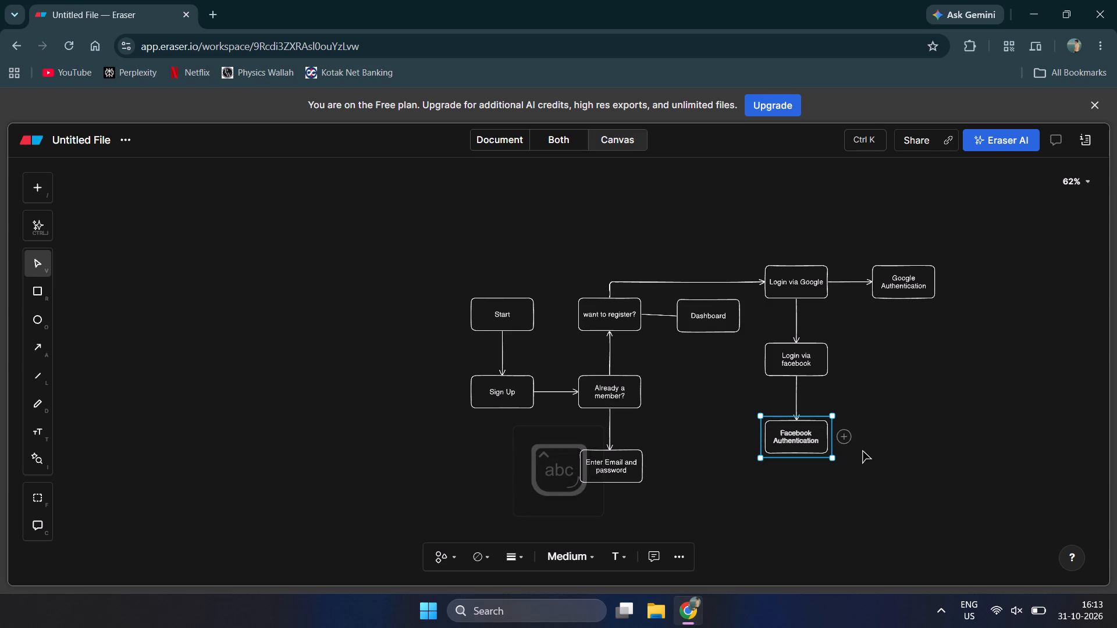
Add an arrow-connected box to the right of "Facebook Authentication" and label it "Exit".
{"action": "left_click", "coordinate": [846, 437]}
{"action": "double_click", "coordinate": [903, 438]}
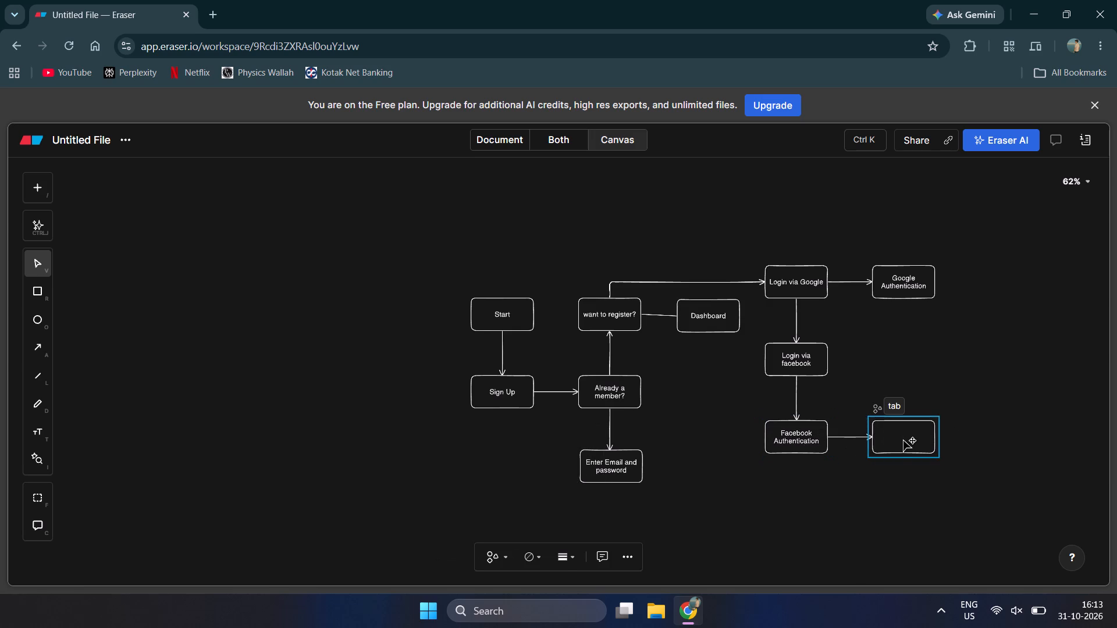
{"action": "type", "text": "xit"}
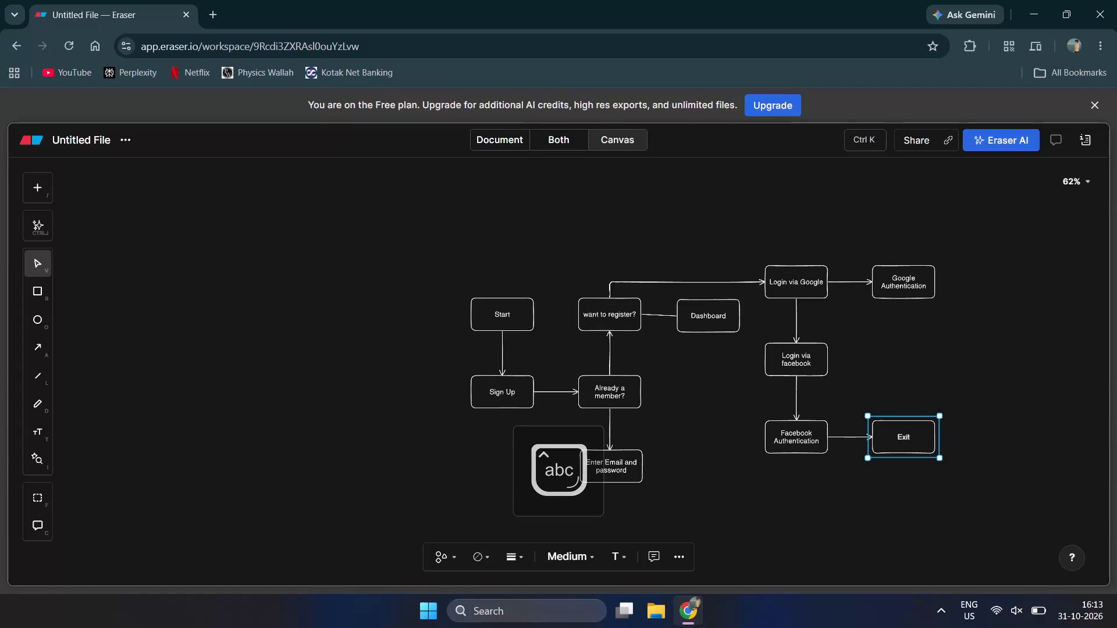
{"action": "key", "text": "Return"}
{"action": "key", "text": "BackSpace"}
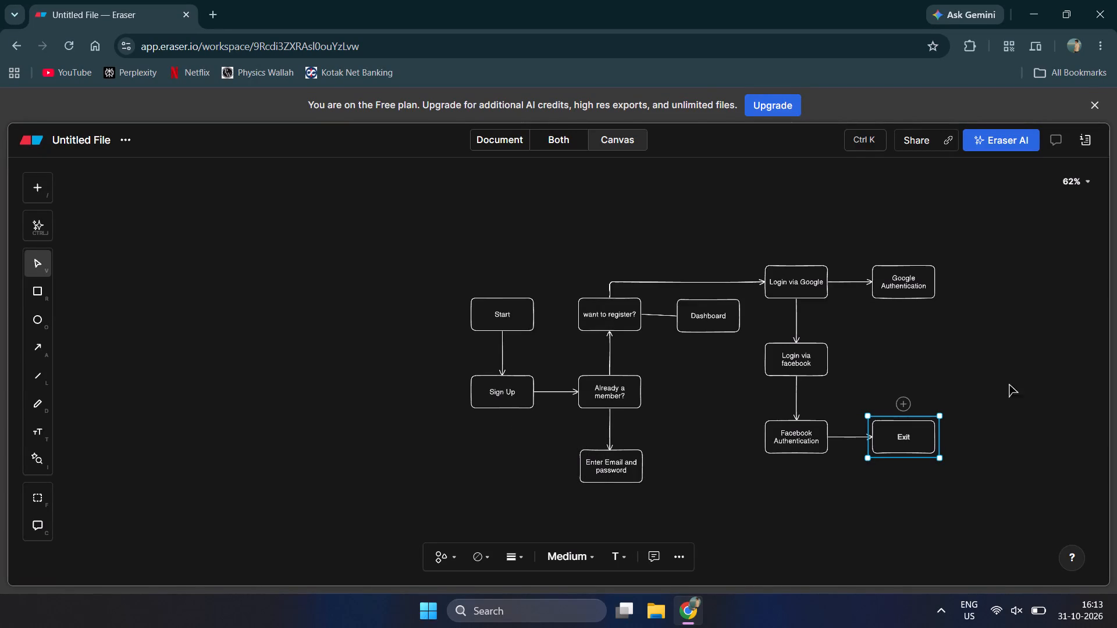
{"action": "left_click", "coordinate": [1027, 379]}
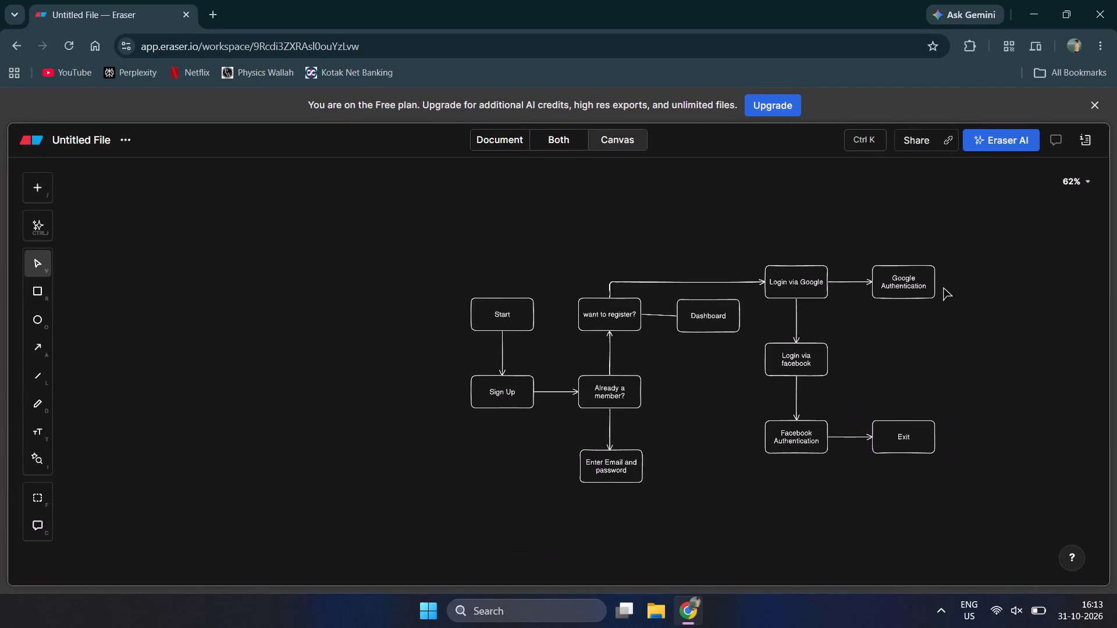
Draw an elbow arrow from the right side of "Google Authentication" down around "Exit", ending in the empty space below and just right of "Facebook Authentication".
{"action": "left_click", "coordinate": [37, 351]}
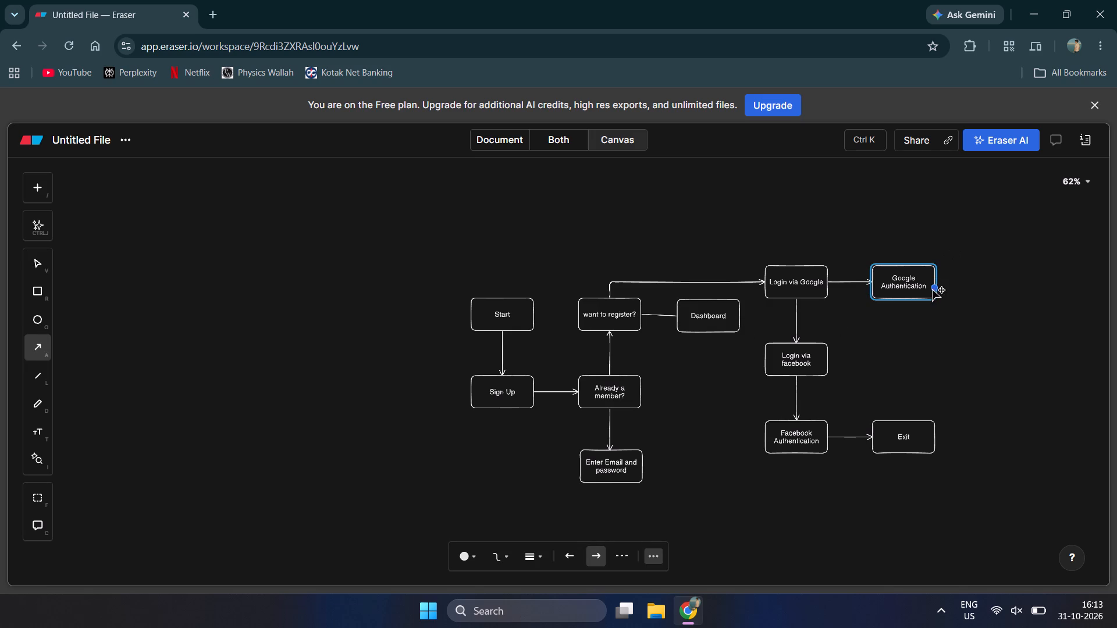
{"action": "left_click_drag", "start_coordinate": [933, 279], "coordinate": [993, 311]}
{"action": "left_click_drag", "start_coordinate": [993, 311], "coordinate": [932, 518]}
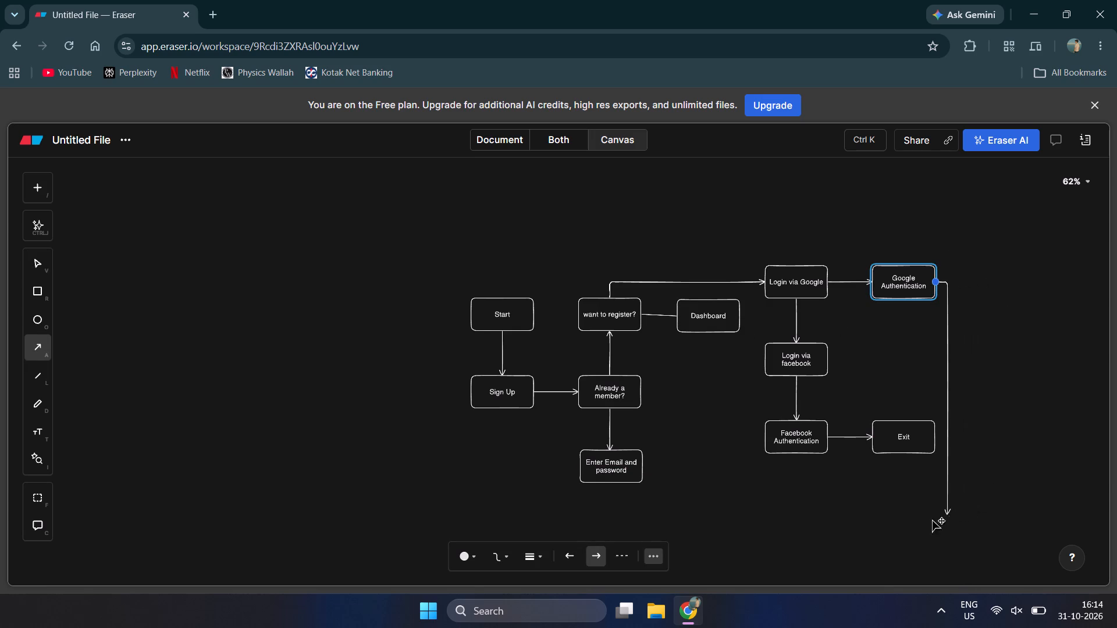
{"action": "left_click_drag", "start_coordinate": [932, 518], "coordinate": [845, 521]}
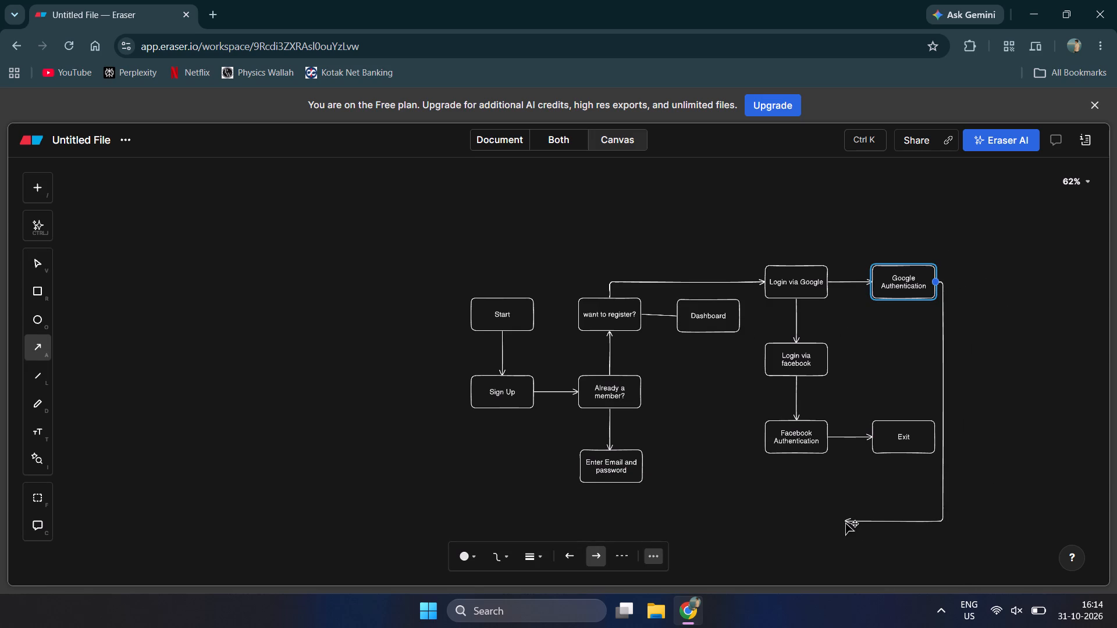
{"action": "left_click_drag", "start_coordinate": [845, 521], "coordinate": [820, 497]}
{"action": "left_click_drag", "start_coordinate": [820, 497], "coordinate": [835, 498]}
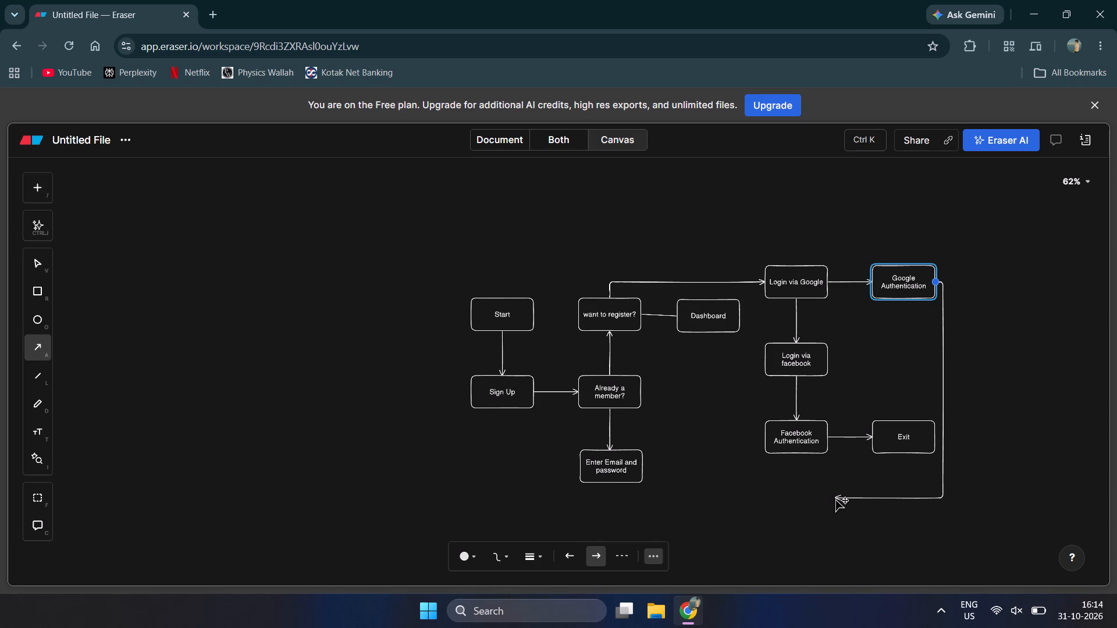
{"action": "left_click_drag", "start_coordinate": [835, 498], "coordinate": [833, 498]}
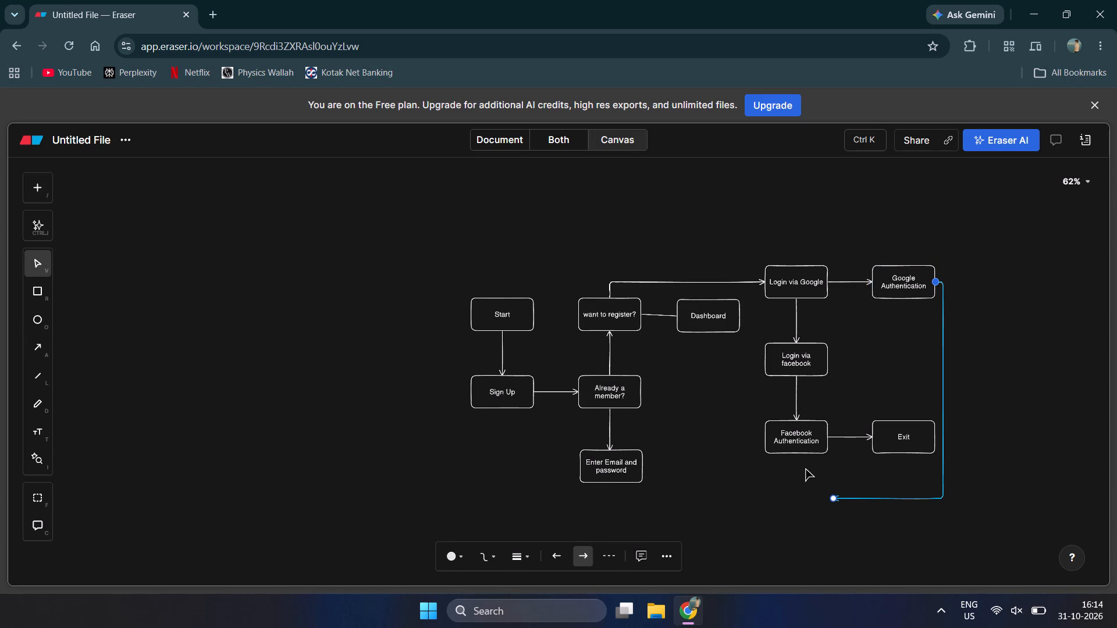
Add an arrow-connected blank box below "Facebook Authentication".
{"action": "left_click", "coordinate": [795, 447]}
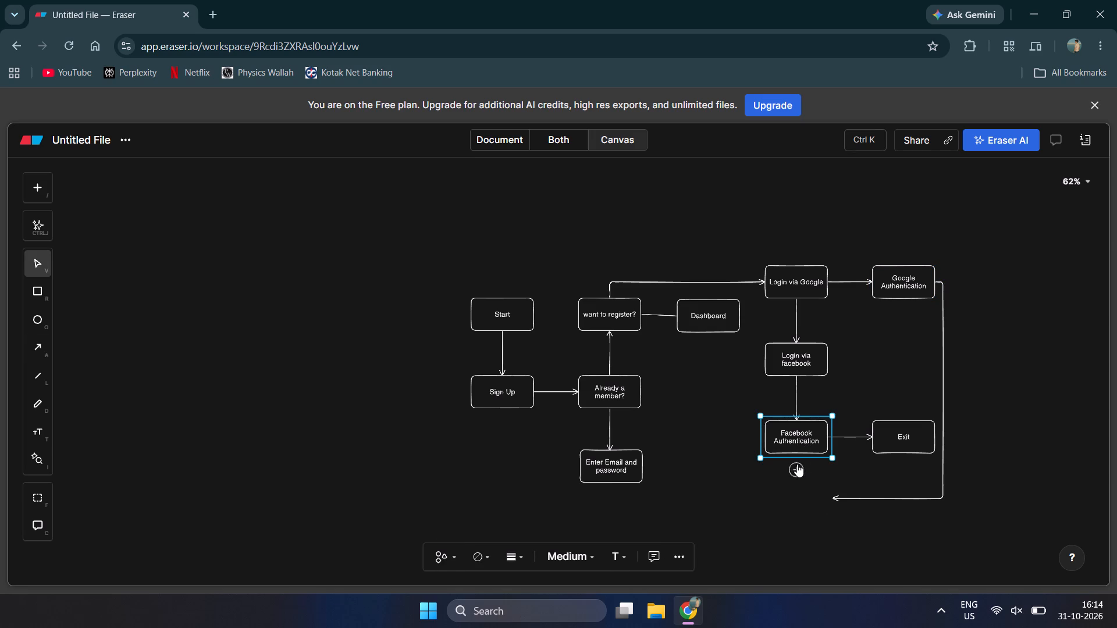
{"action": "left_click", "coordinate": [798, 465]}
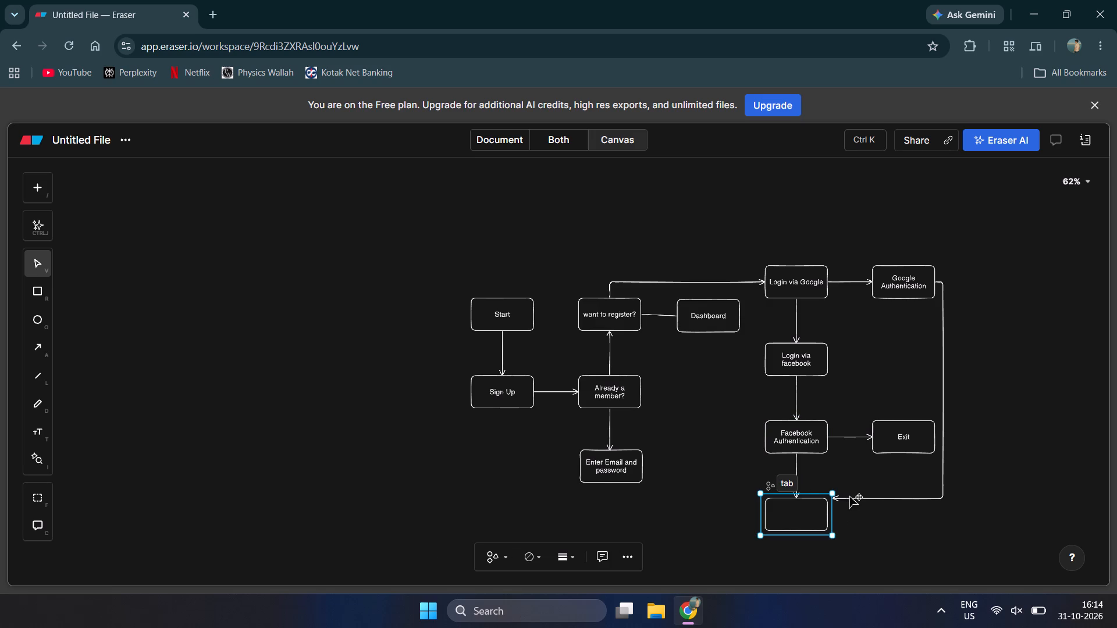
Attach the loose end of the arrow from "Google Authentication" to the right side of the blank box below "Facebook Authentication".
{"action": "left_click", "coordinate": [849, 494]}
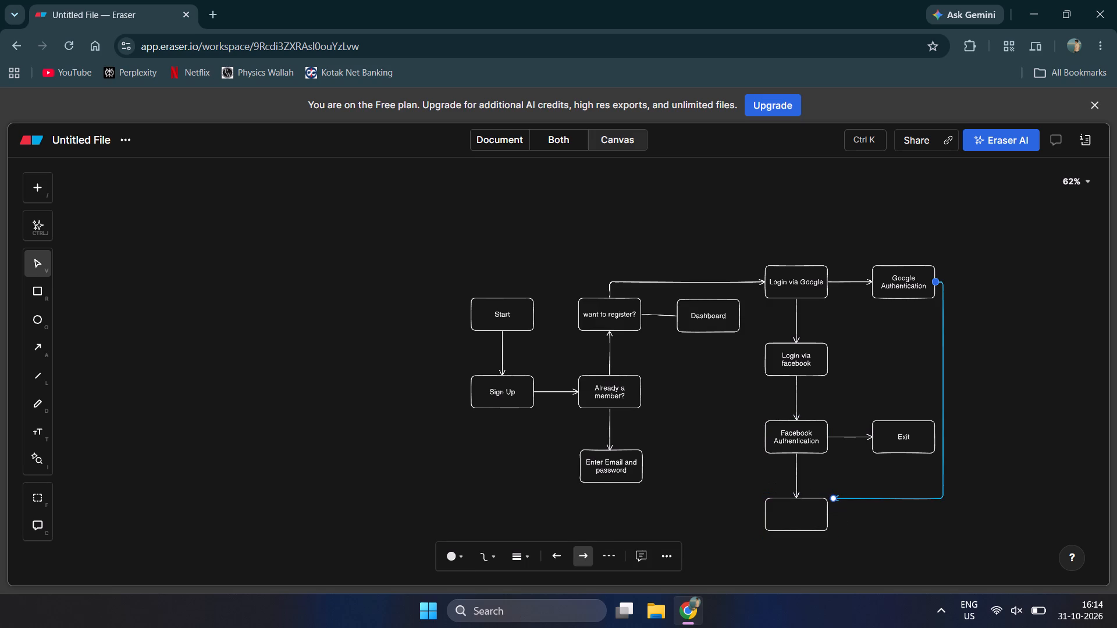
{"action": "left_click", "coordinate": [835, 496]}
{"action": "left_click_drag", "start_coordinate": [834, 497], "coordinate": [827, 515]}
Label the blank box below "Facebook Authentication" as "User Logged in successfully".
{"action": "left_click", "coordinate": [707, 493]}
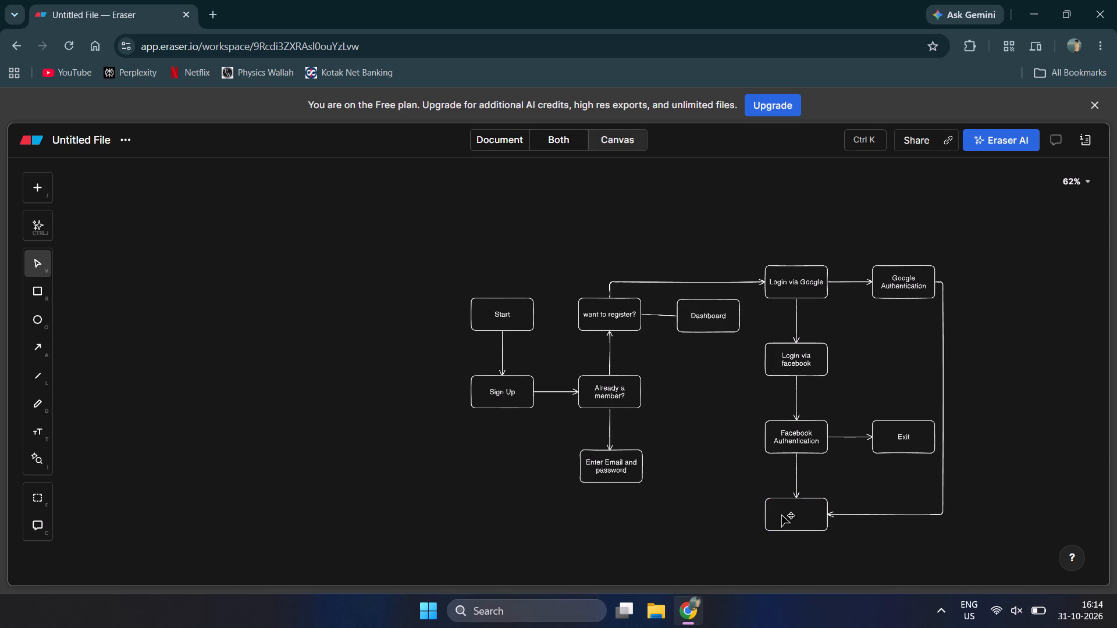
{"action": "double_click", "coordinate": [782, 513]}
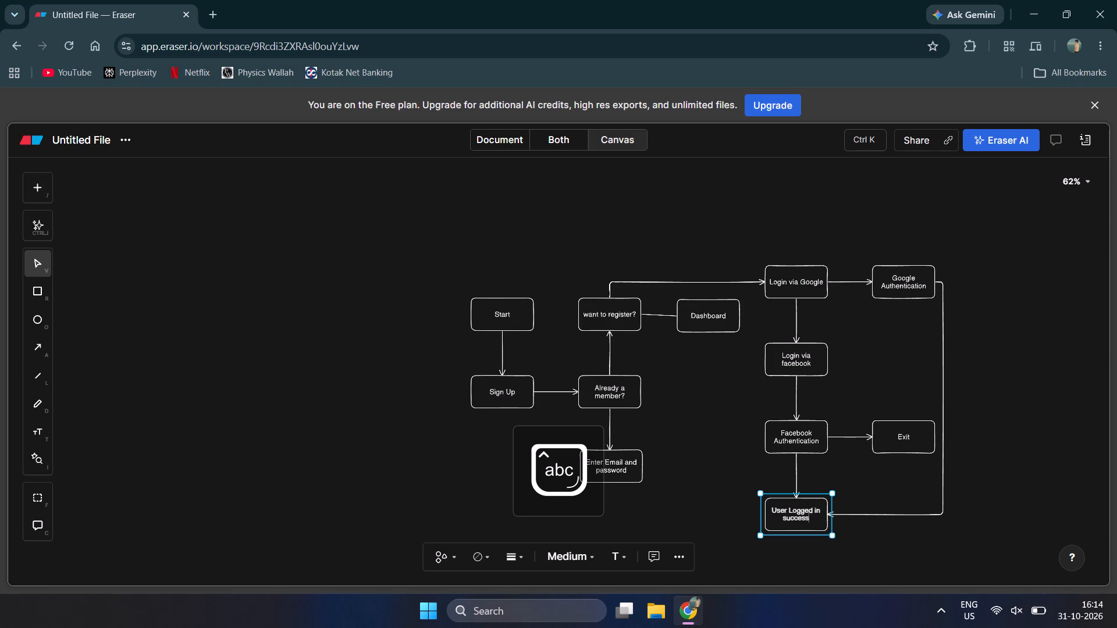
{"action": "key", "text": "BackSpace"}
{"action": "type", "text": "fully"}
{"action": "left_click", "coordinate": [689, 495]}
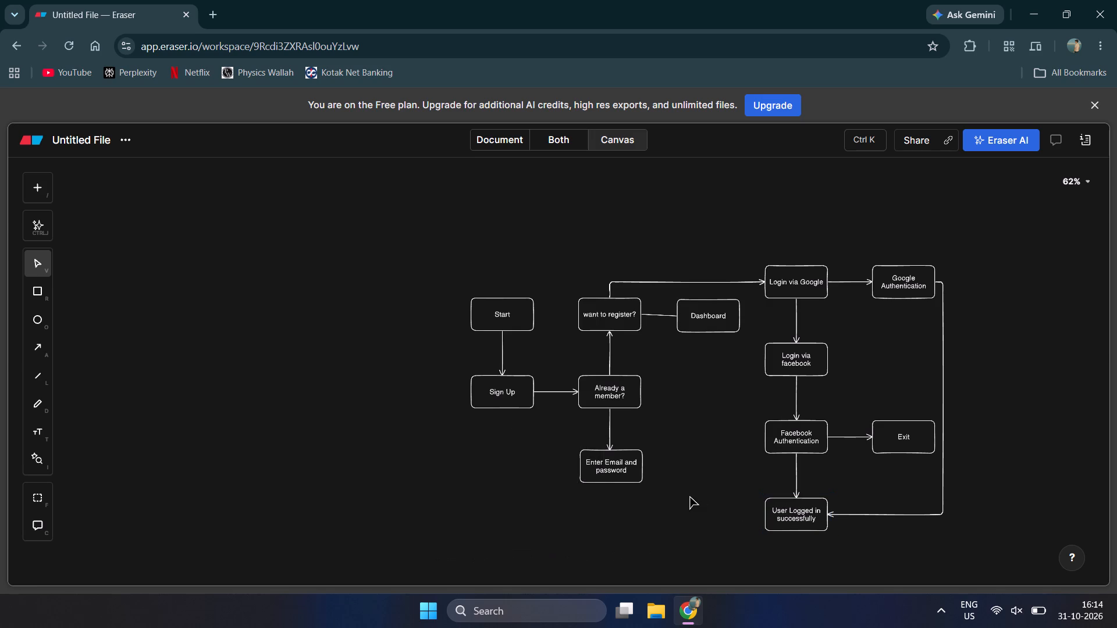
Add an arrow-connected box below "Enter Email and password" and label it "Valid User Credentials".
{"action": "scroll", "coordinate": [686, 483], "scroll_direction": "down", "scroll_amount": 1}
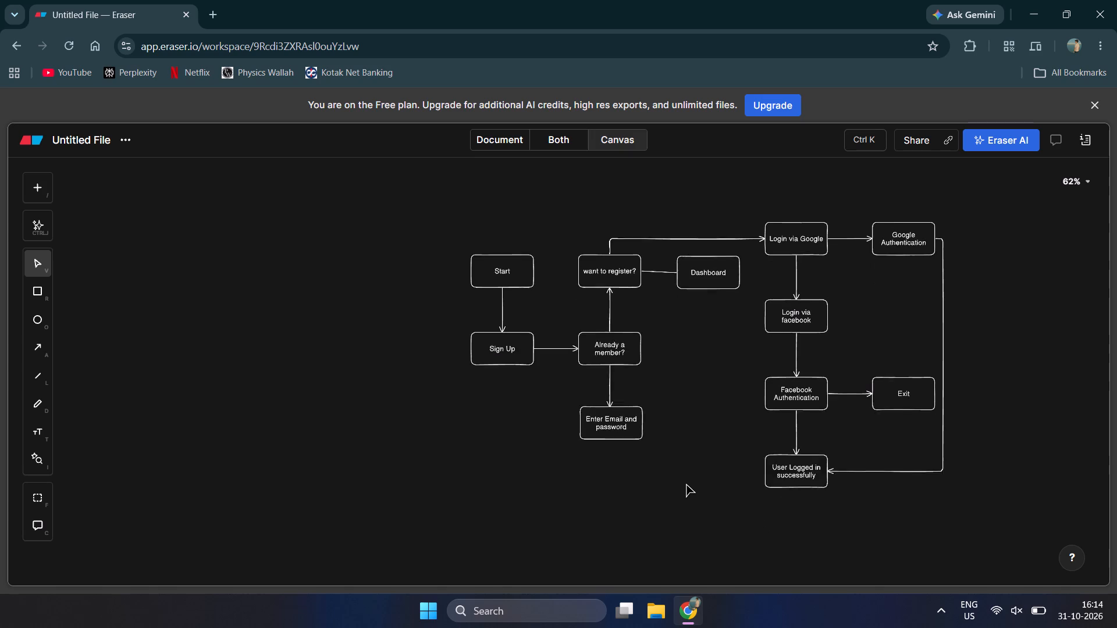
{"action": "scroll", "coordinate": [686, 483], "scroll_direction": "down", "scroll_amount": 1}
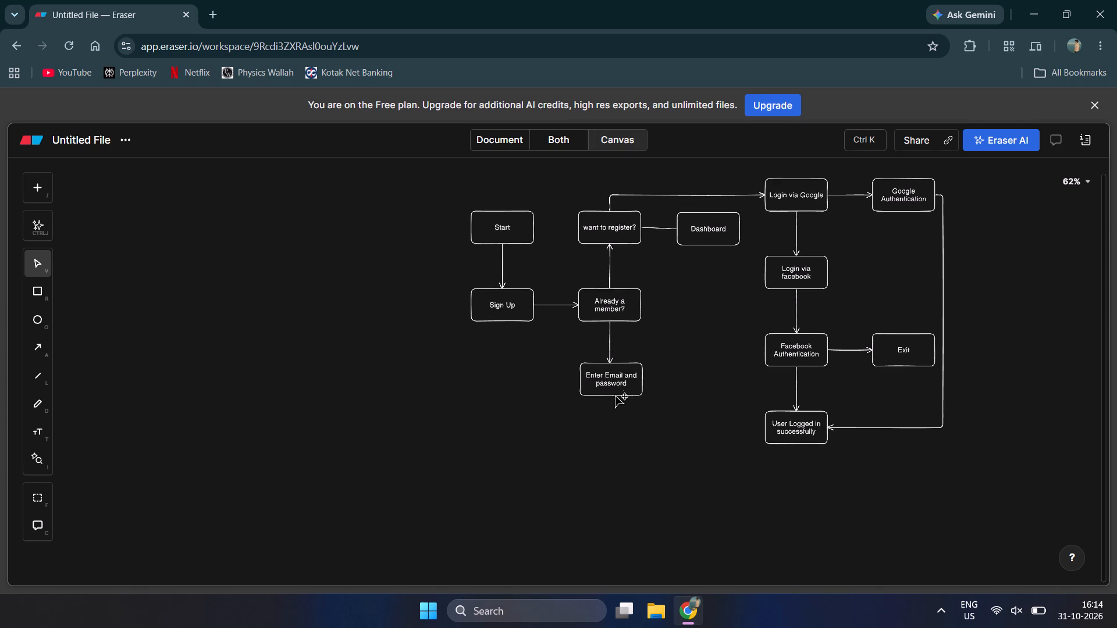
{"action": "left_click_drag", "start_coordinate": [615, 409], "coordinate": [632, 385]}
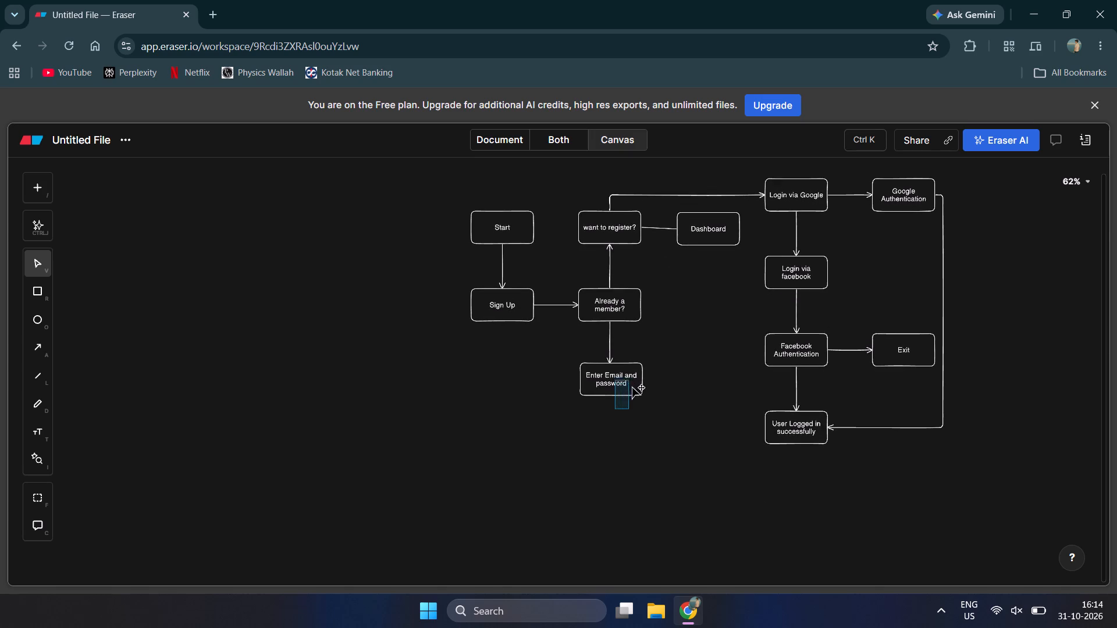
{"action": "left_click_drag", "start_coordinate": [632, 385], "coordinate": [611, 416]}
{"action": "left_click", "coordinate": [635, 395]}
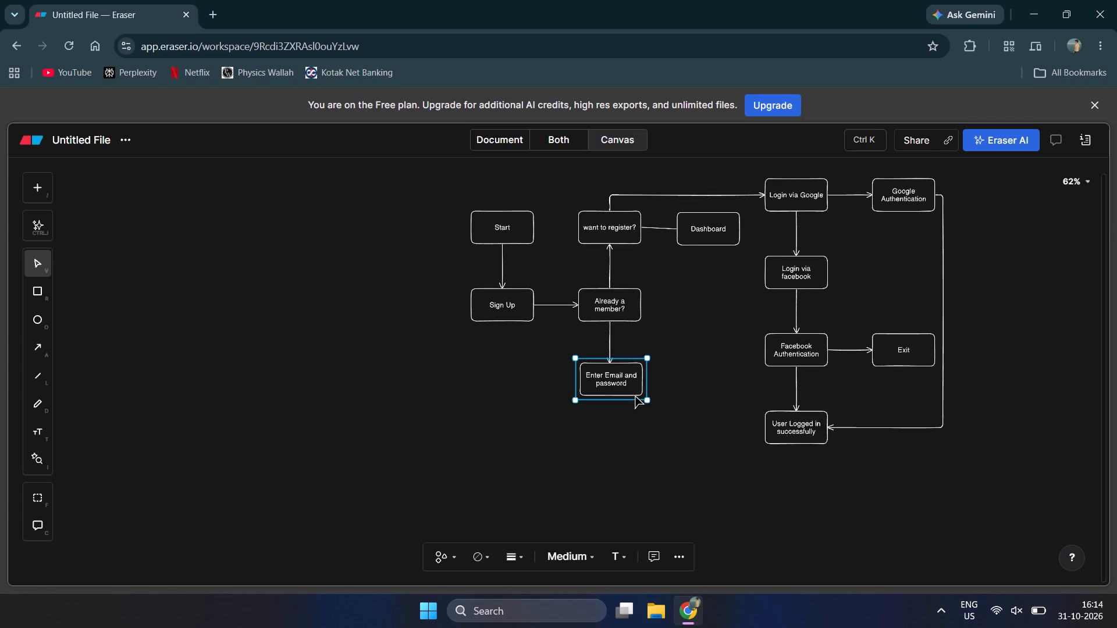
{"action": "left_click", "coordinate": [611, 412]}
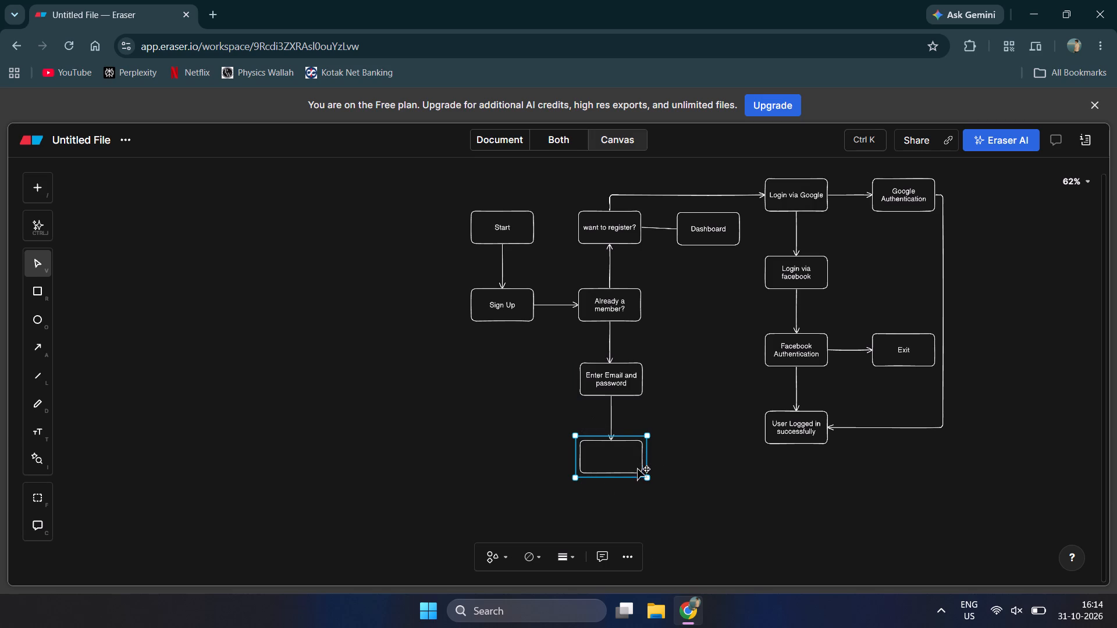
{"action": "double_click", "coordinate": [622, 462]}
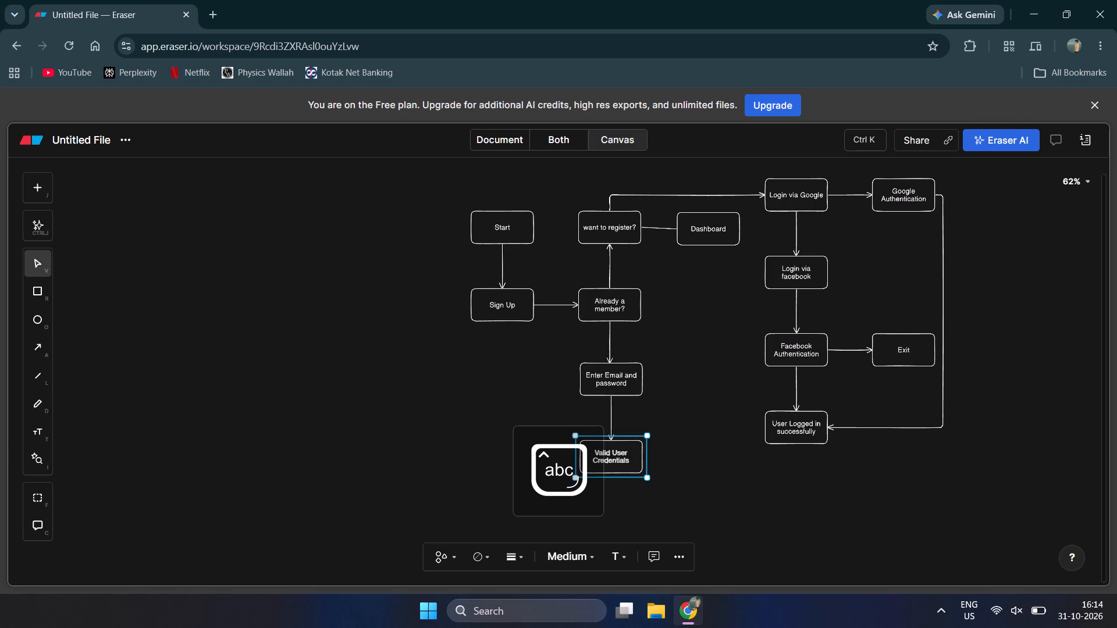
{"action": "left_click", "coordinate": [755, 464]}
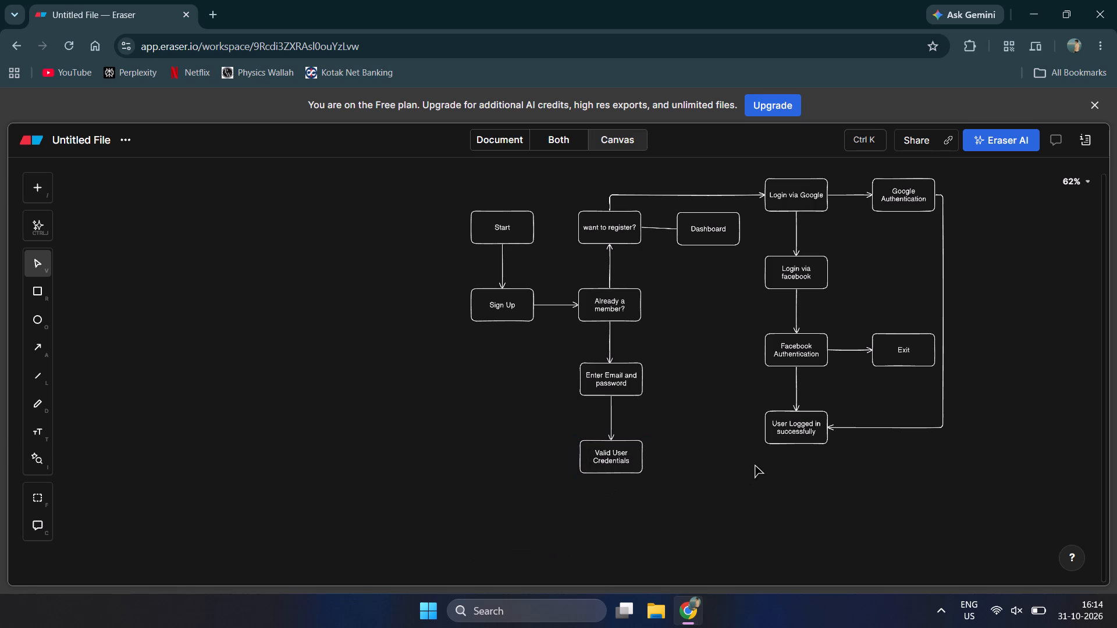
Add an arrow-connected blank box to the right of "Valid User Credentials" and move it up, vertically aligned beneath "Dashboard".
{"action": "left_click", "coordinate": [642, 463]}
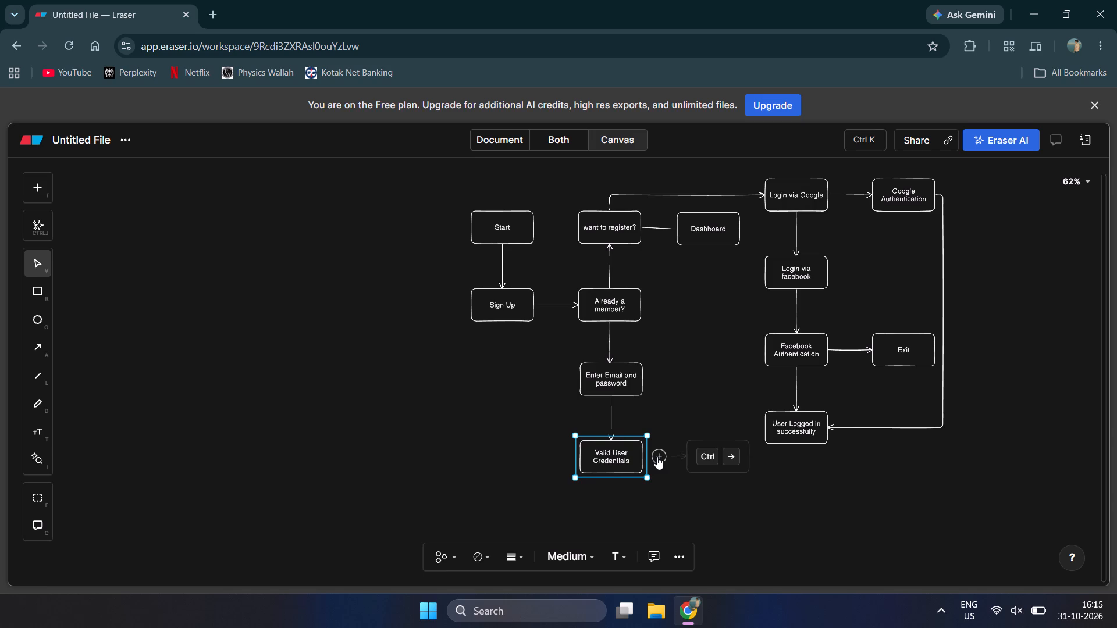
{"action": "left_click", "coordinate": [657, 456]}
{"action": "left_click_drag", "start_coordinate": [707, 457], "coordinate": [700, 398]}
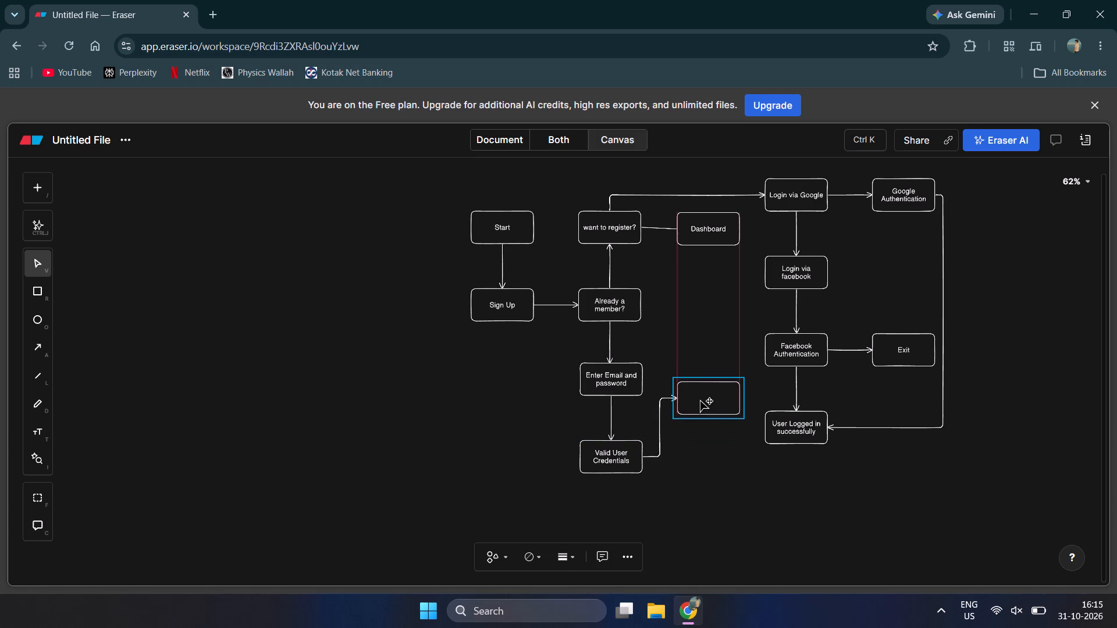
Move the blank box connected from "Valid User Credentials" up level with "Facebook Authentication" and label it "Login Failed".
{"action": "left_click_drag", "start_coordinate": [700, 398], "coordinate": [694, 355]}
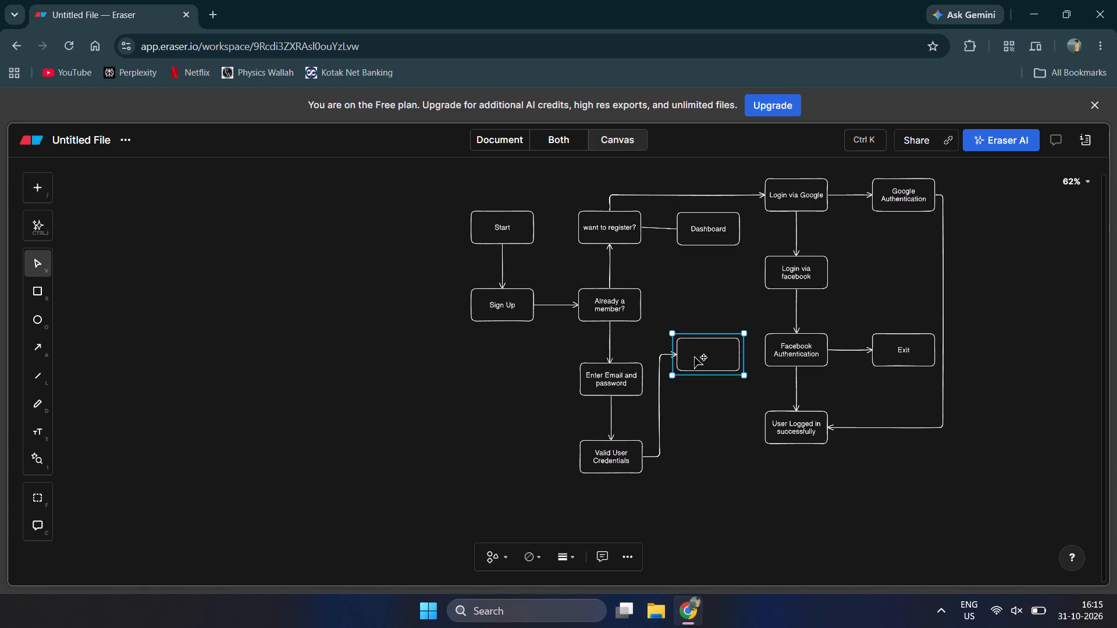
{"action": "double_click", "coordinate": [698, 351]}
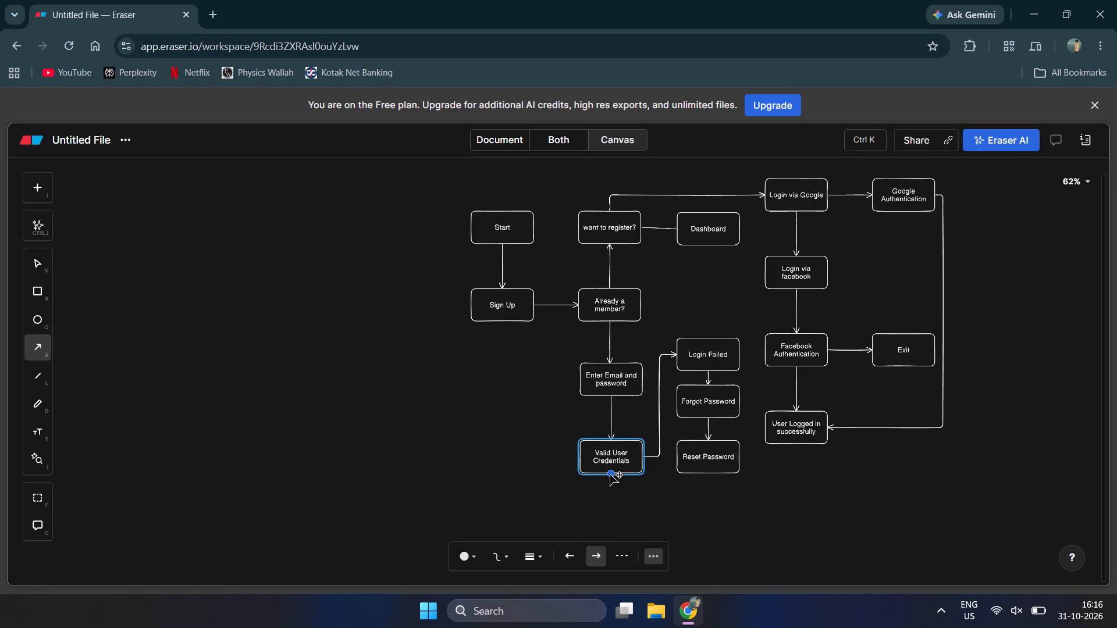
Draw an arrow from the bottom of "Valid User Credentials" to the bottom of "User Logged in successfully".
{"action": "left_click_drag", "start_coordinate": [610, 472], "coordinate": [744, 489]}
{"action": "left_click_drag", "start_coordinate": [744, 489], "coordinate": [797, 443]}
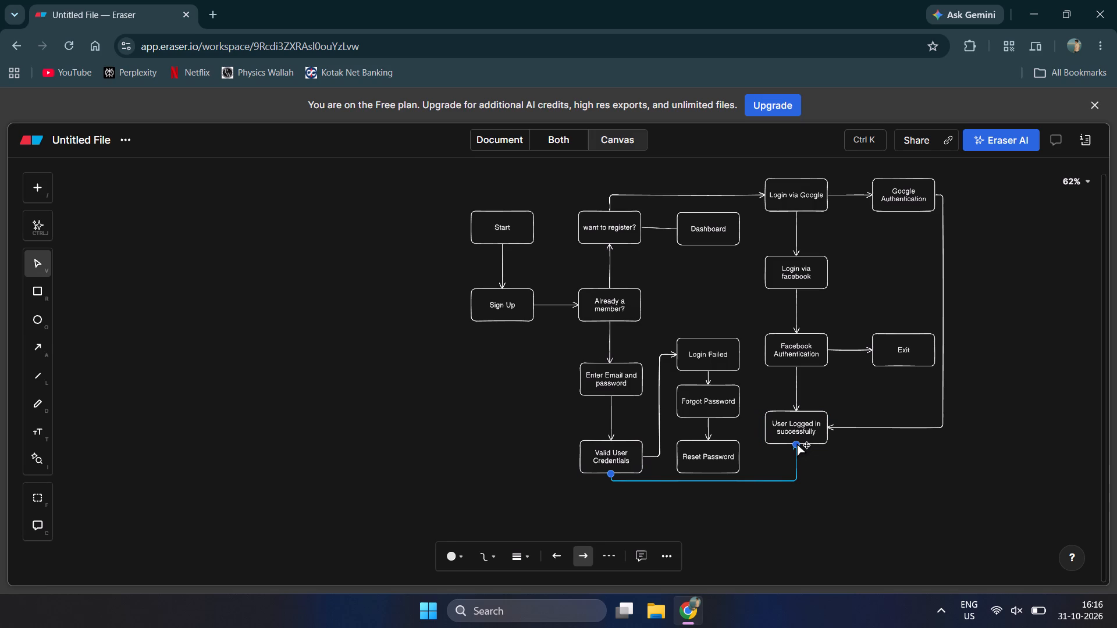
{"action": "left_click", "coordinate": [505, 420]}
Replace the plain line between "want to register?" and "Dashboard" with an arrow pointing to "Dashboard".
{"action": "scroll", "coordinate": [505, 420], "scroll_direction": "left", "scroll_amount": 1}
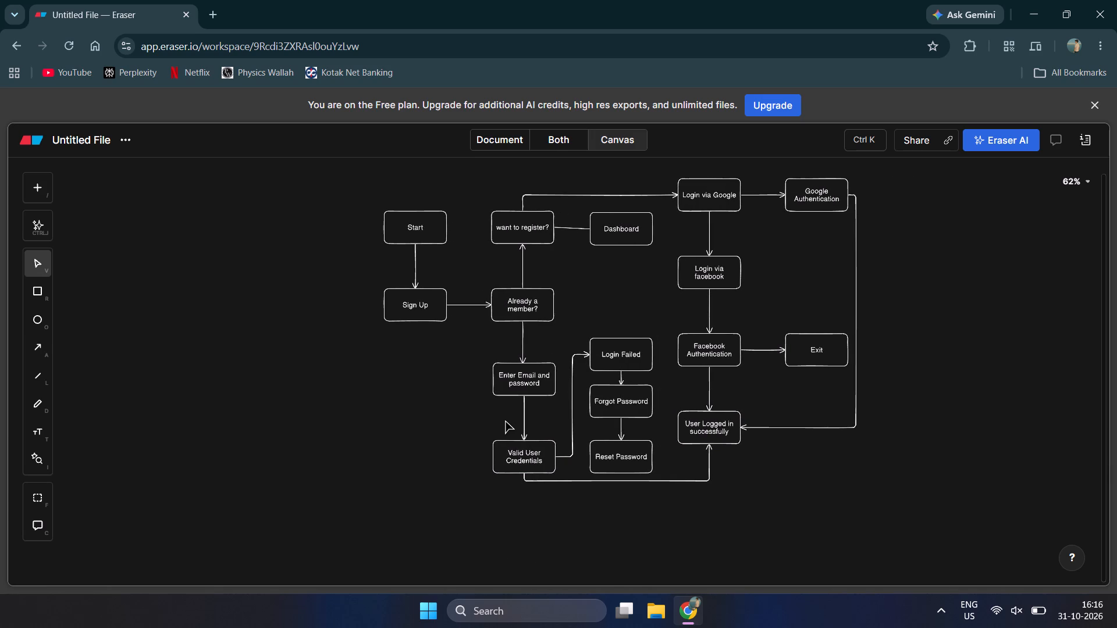
{"action": "scroll", "coordinate": [505, 420], "scroll_direction": "left", "scroll_amount": 1}
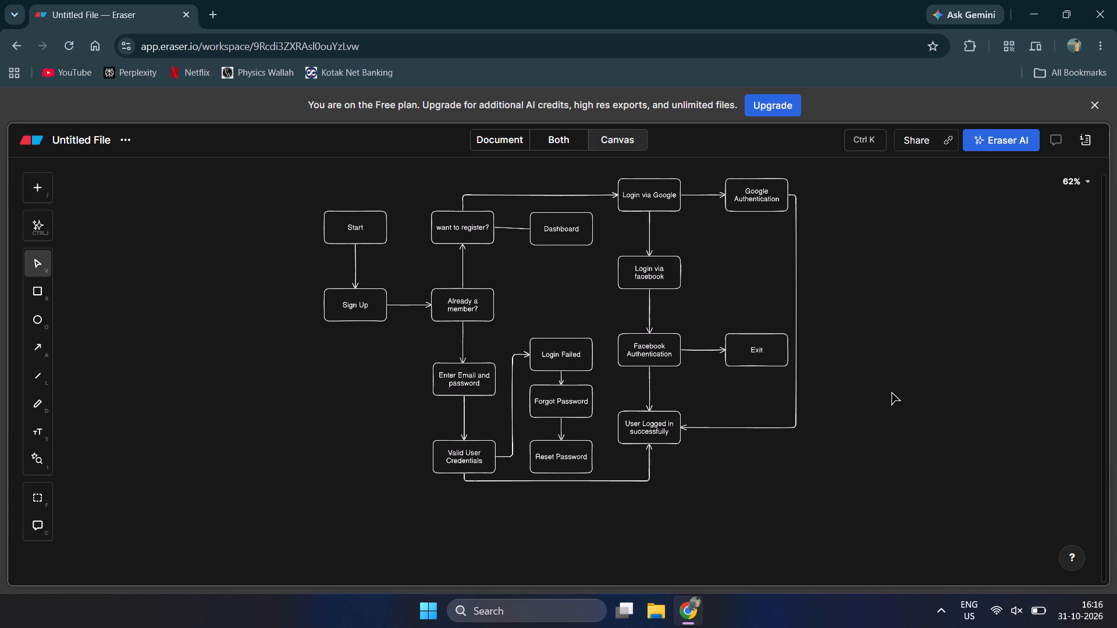
{"action": "left_click", "coordinate": [515, 228]}
{"action": "key", "text": "Delete"}
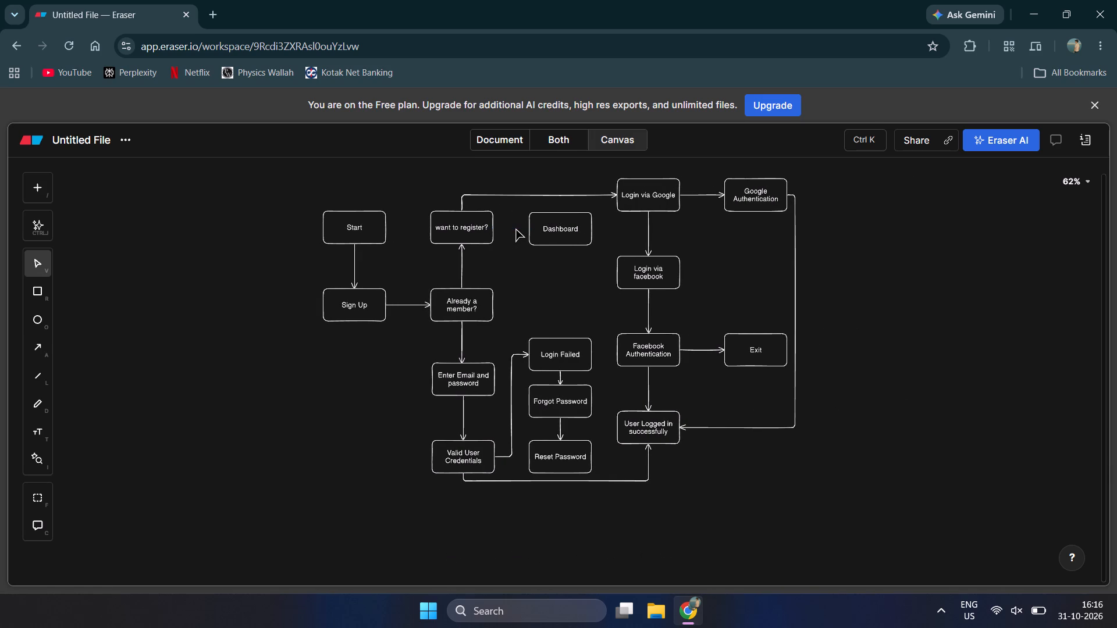
{"action": "left_click", "coordinate": [41, 344]}
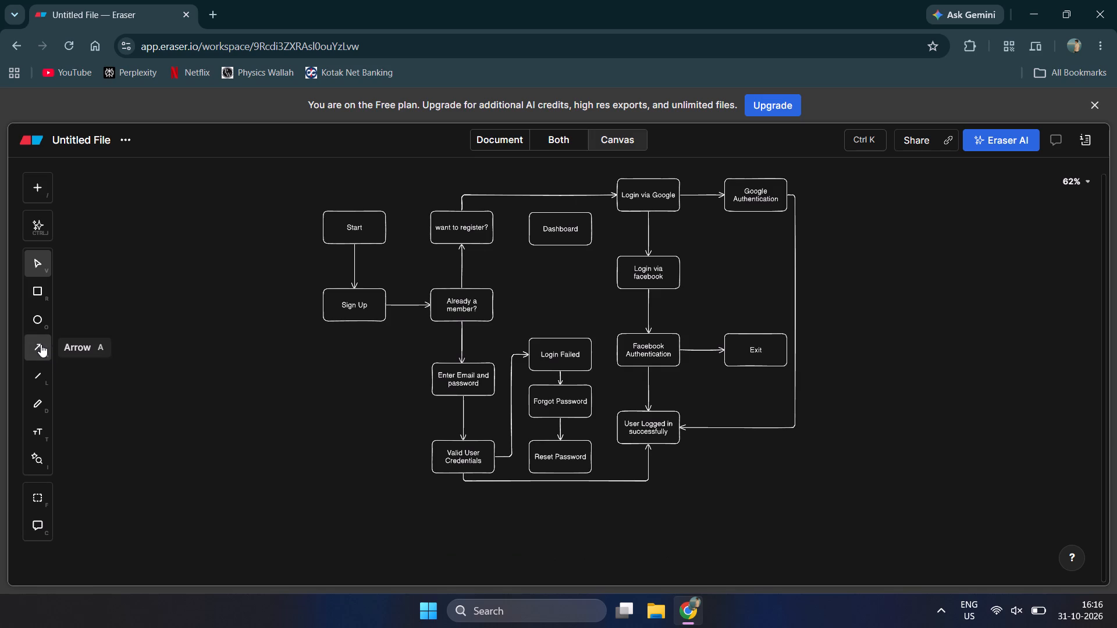
{"action": "left_click_drag", "start_coordinate": [496, 223], "coordinate": [526, 227]}
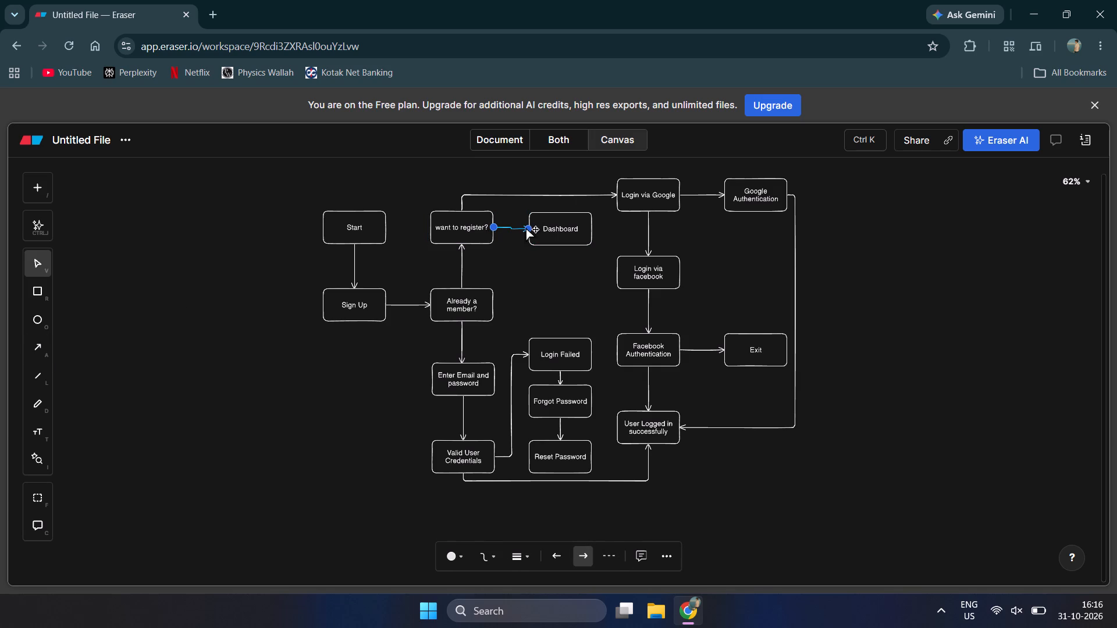
{"action": "left_click", "coordinate": [116, 433]}
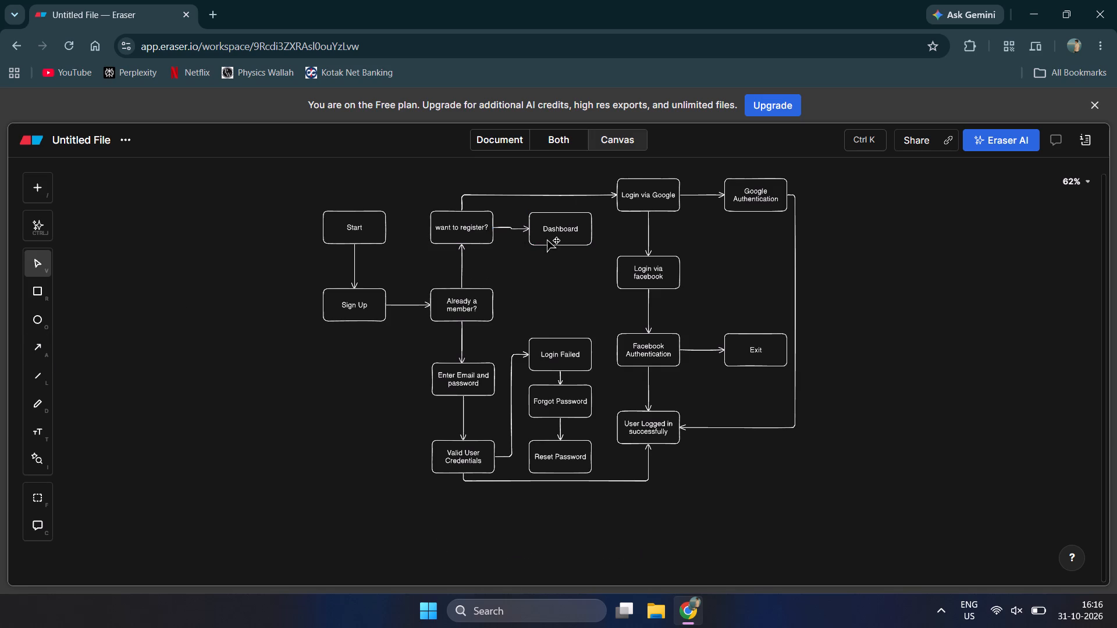
Nudge the "Dashboard" box up level with "want to register?" so that their connecting arrow runs straight.
{"action": "left_click", "coordinate": [547, 238]}
{"action": "left_click", "coordinate": [547, 238]}
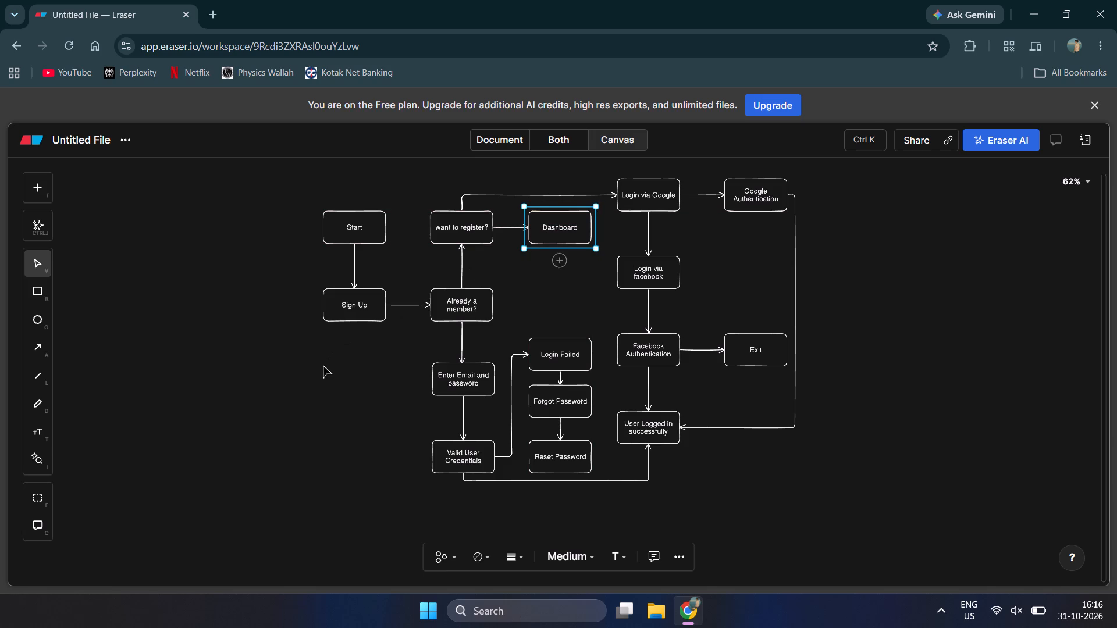
{"action": "left_click", "coordinate": [311, 383]}
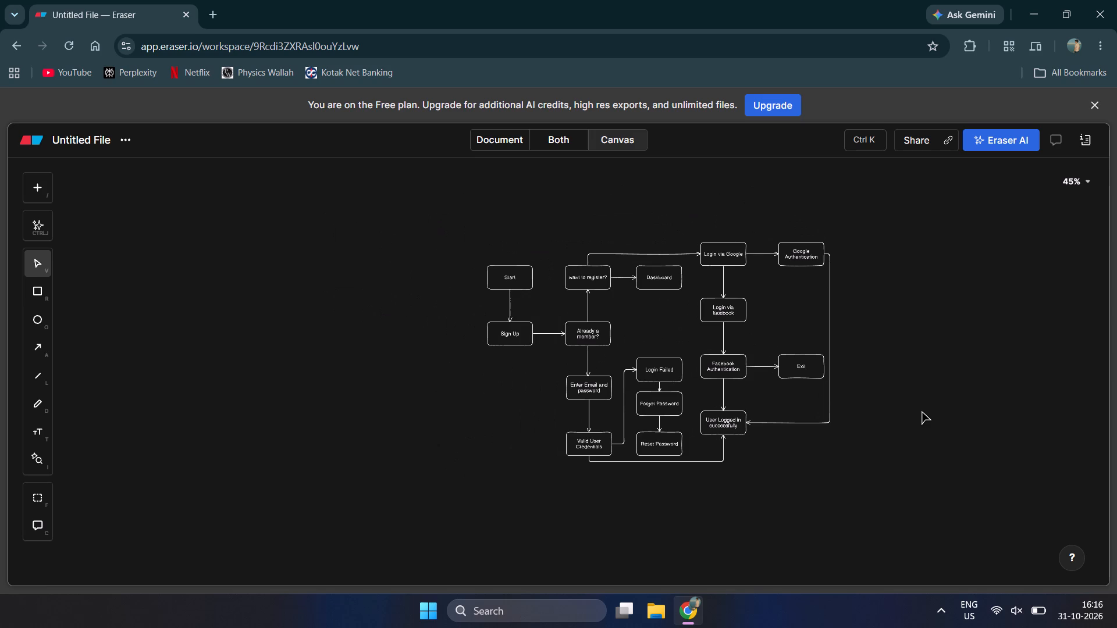
Change the "Already a member?" box to a diamond shape.
{"action": "scroll", "coordinate": [922, 411], "scroll_direction": "left", "scroll_amount": 1}
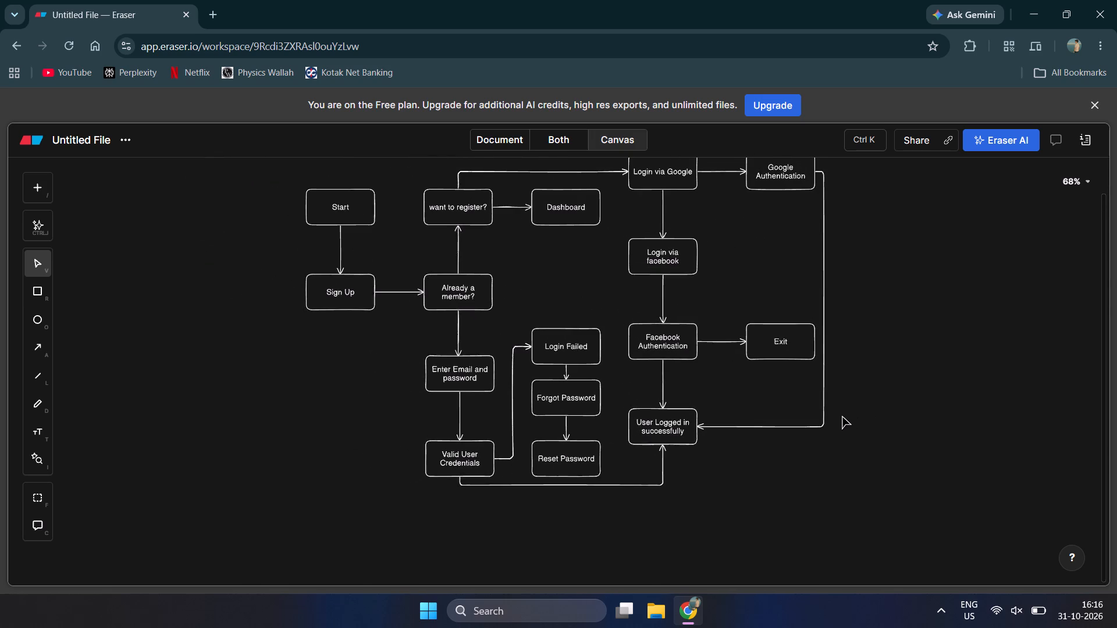
{"action": "scroll", "coordinate": [842, 415], "scroll_direction": "up", "scroll_amount": 1}
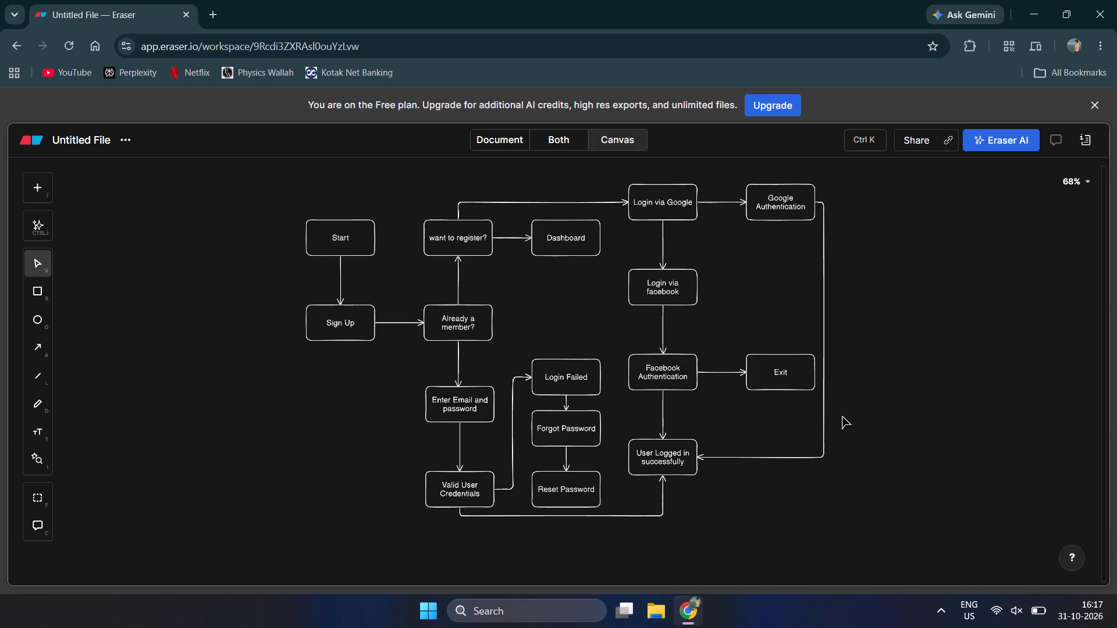
{"action": "scroll", "coordinate": [842, 415], "scroll_direction": "up", "scroll_amount": 1}
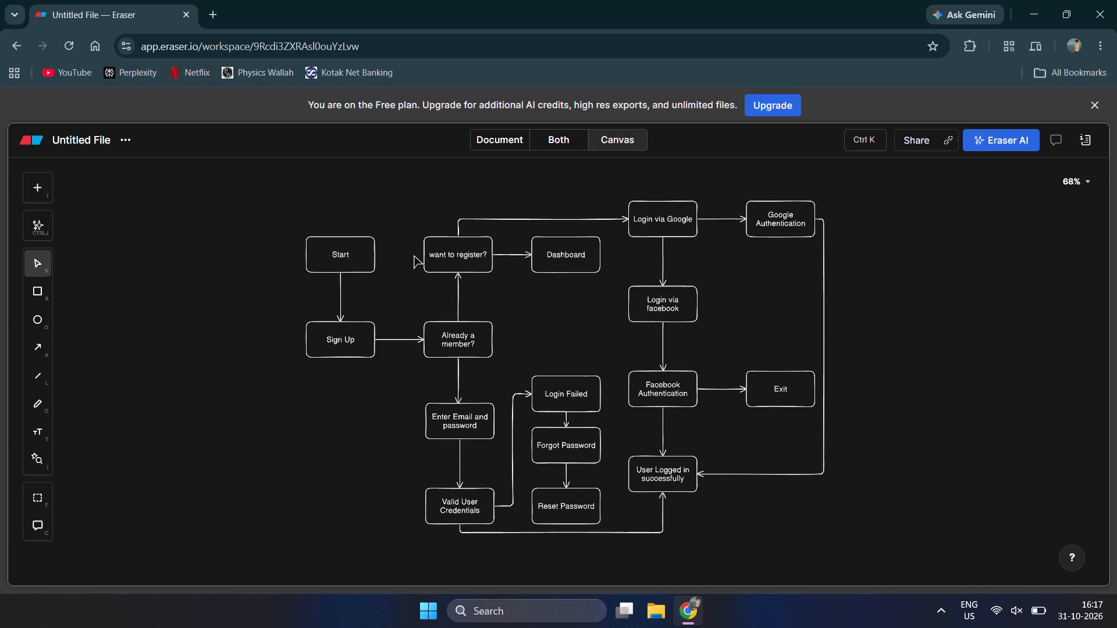
{"action": "left_click", "coordinate": [354, 256]}
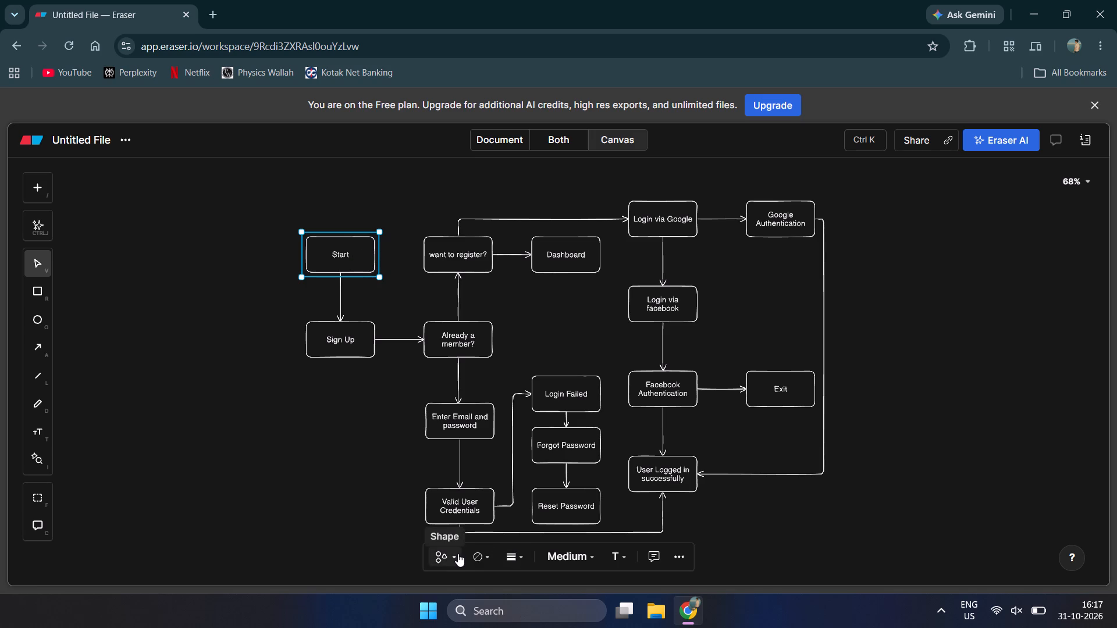
{"action": "left_click", "coordinate": [481, 353]}
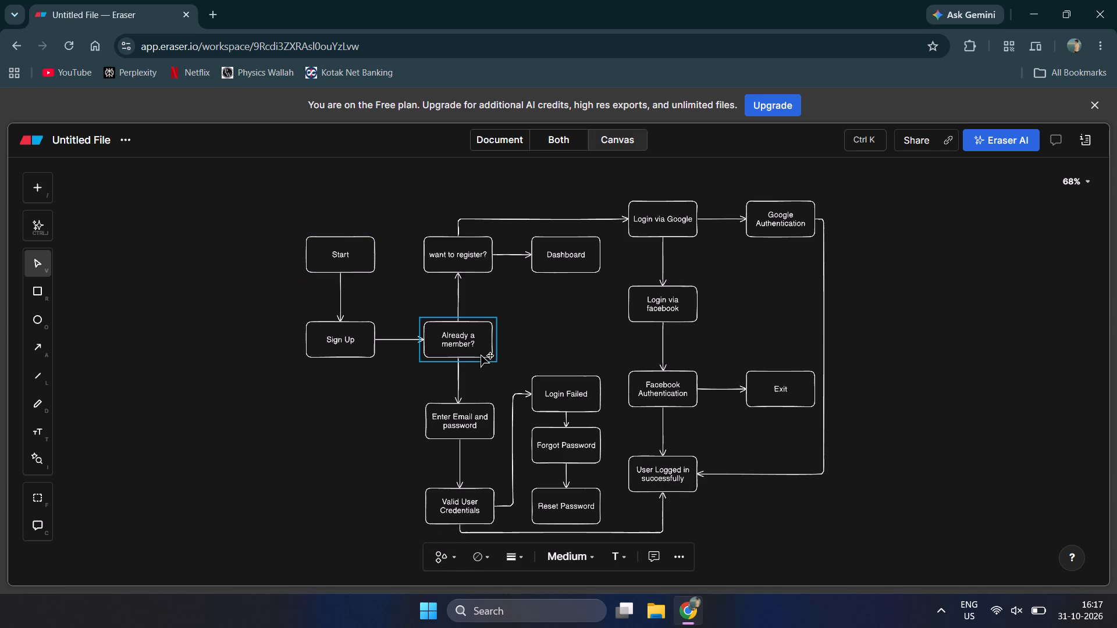
{"action": "left_click", "coordinate": [456, 559]}
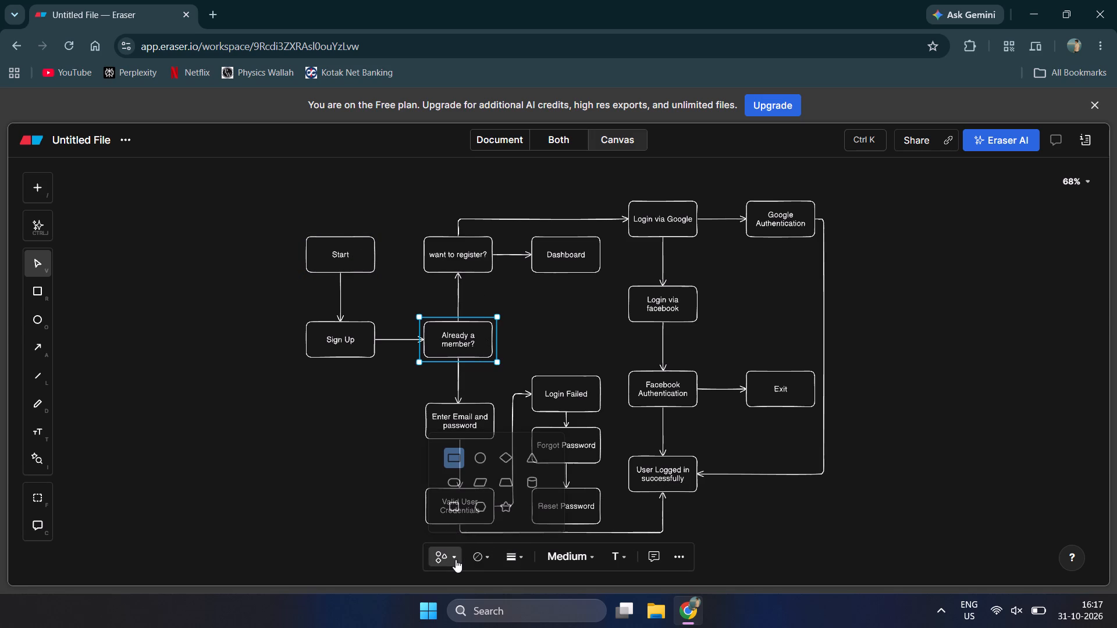
{"action": "left_click", "coordinate": [501, 465]}
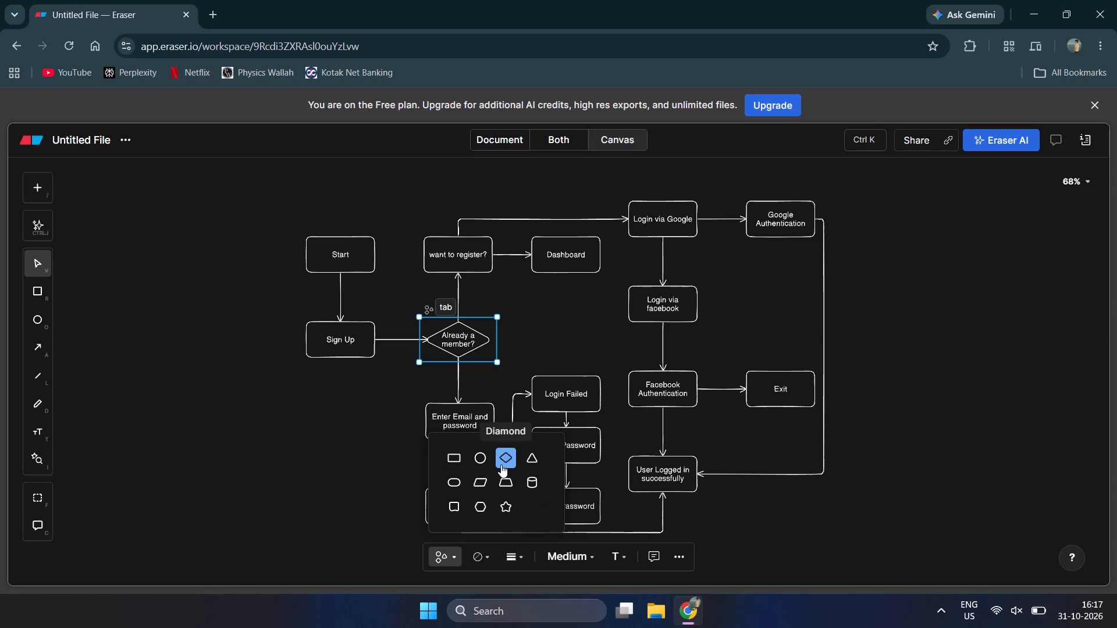
{"action": "left_click", "coordinate": [348, 486]}
Change the "Valid User Credentials" box to a diamond shape.
{"action": "left_click", "coordinate": [436, 520]}
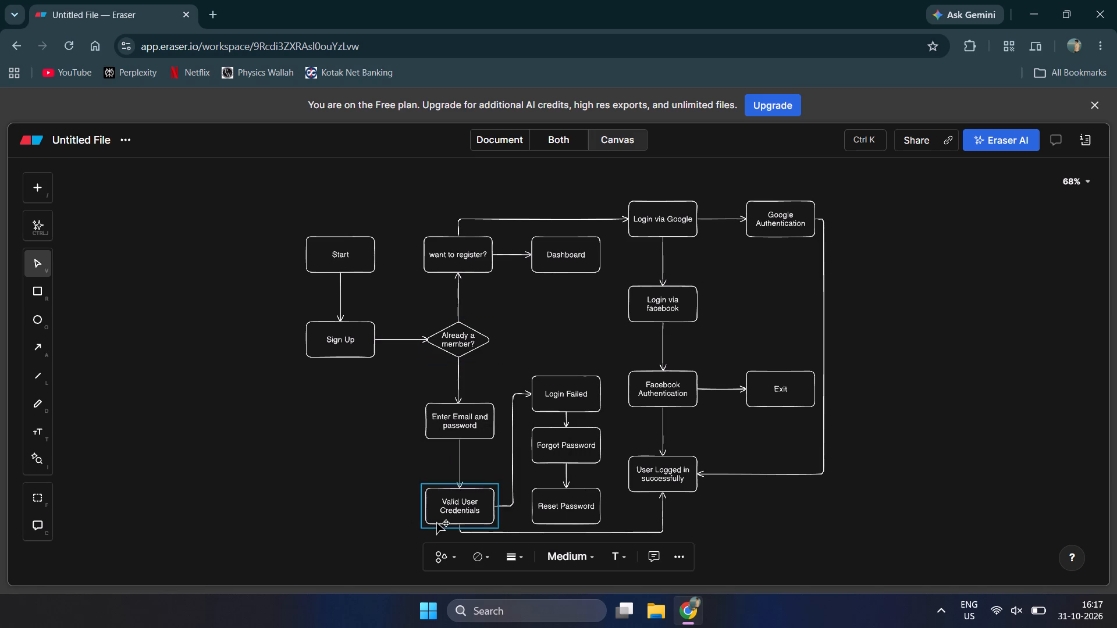
{"action": "left_click", "coordinate": [456, 560]}
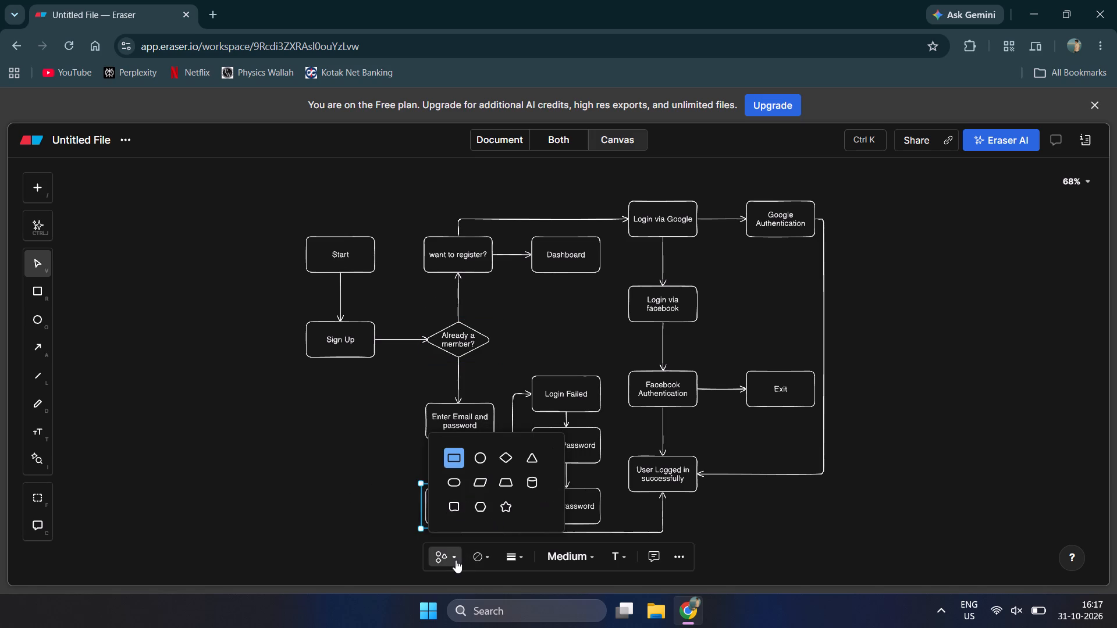
{"action": "left_click", "coordinate": [505, 457]}
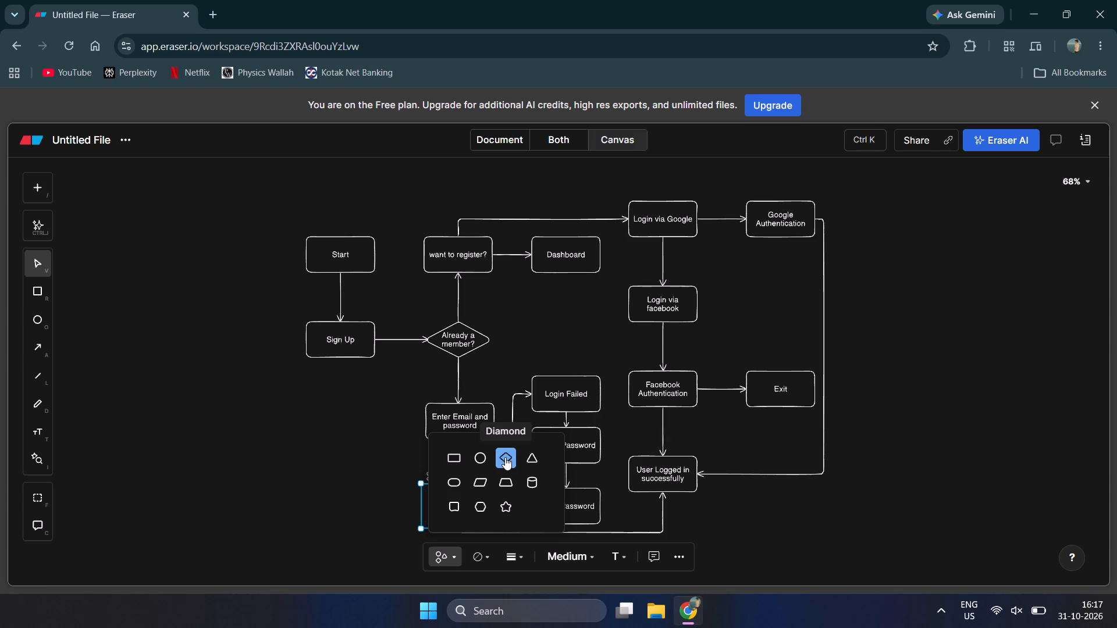
Change the "User Logged in successfully" box to a diamond shape.
{"action": "left_click", "coordinate": [648, 491]}
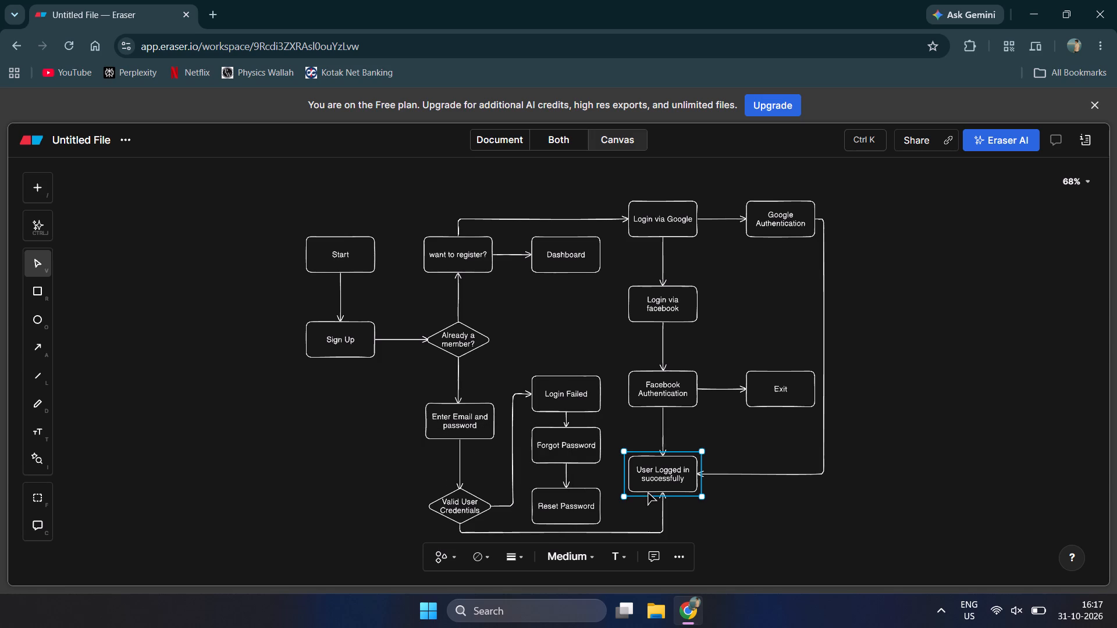
{"action": "left_click", "coordinate": [448, 554]}
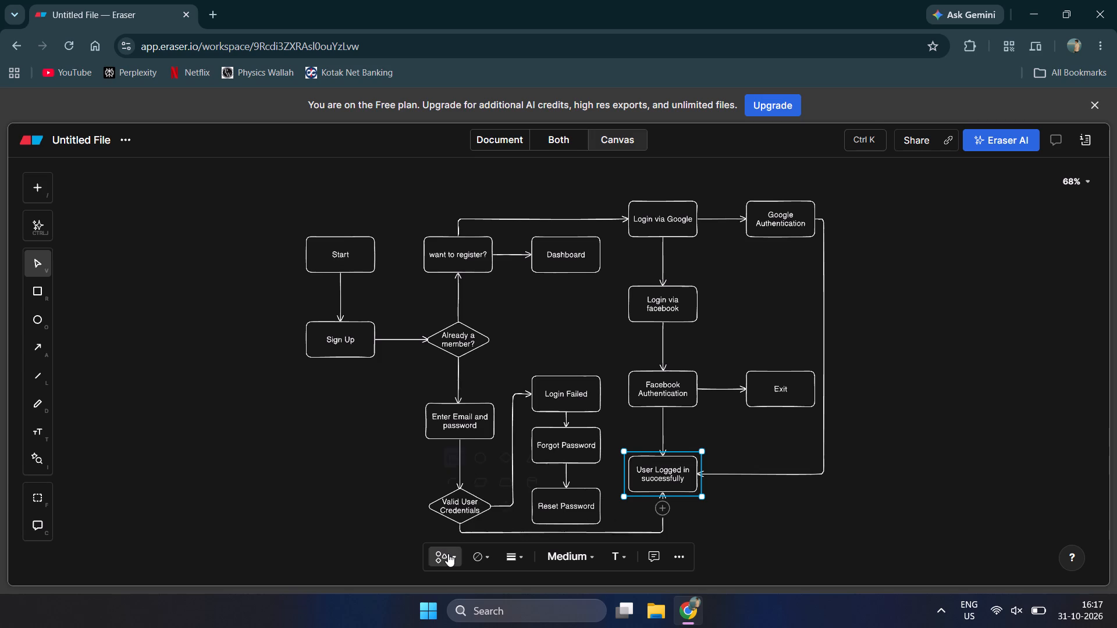
{"action": "left_click", "coordinate": [502, 462]}
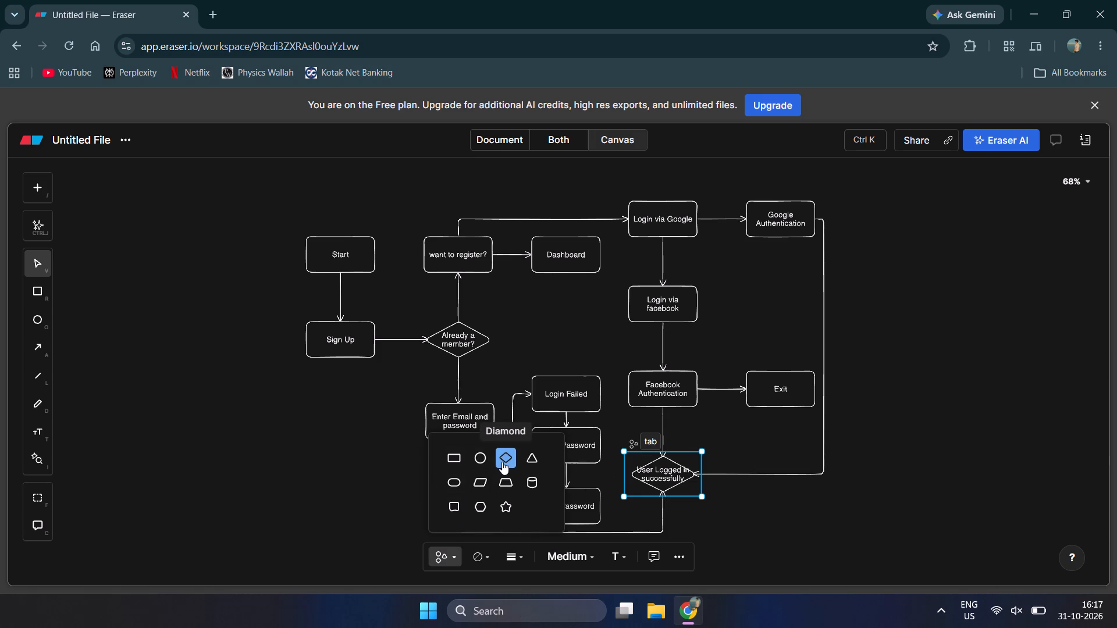
{"action": "left_click", "coordinate": [698, 514]}
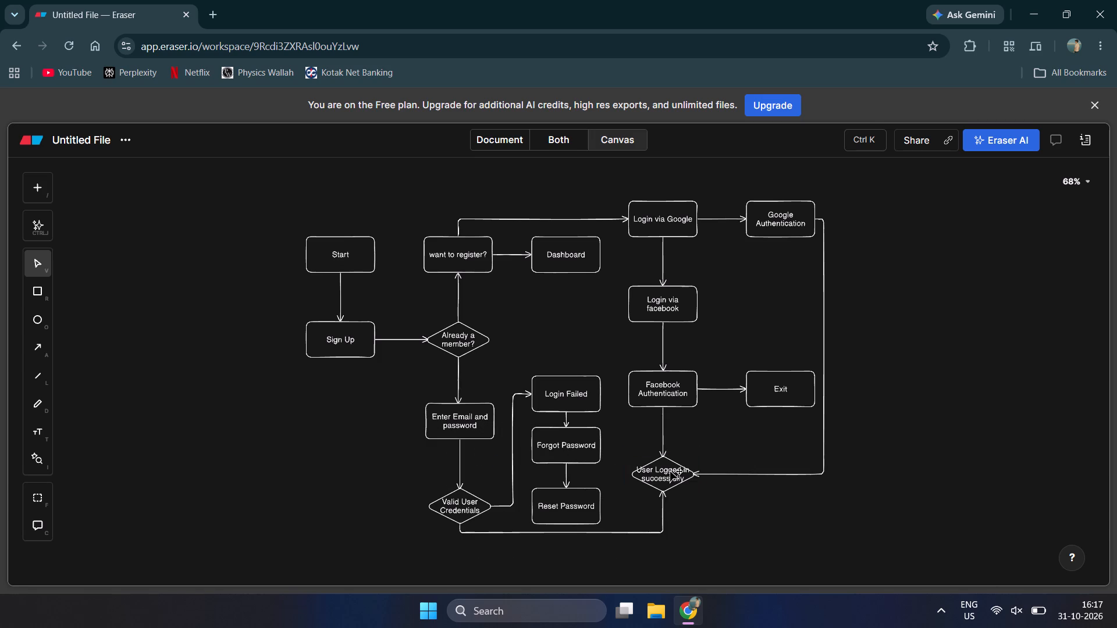
Enlarge the "User Logged in successfully" diamond so its label fits on two lines, and centre it under "Facebook Authentication" with a straight arrow.
{"action": "left_click", "coordinate": [666, 485]}
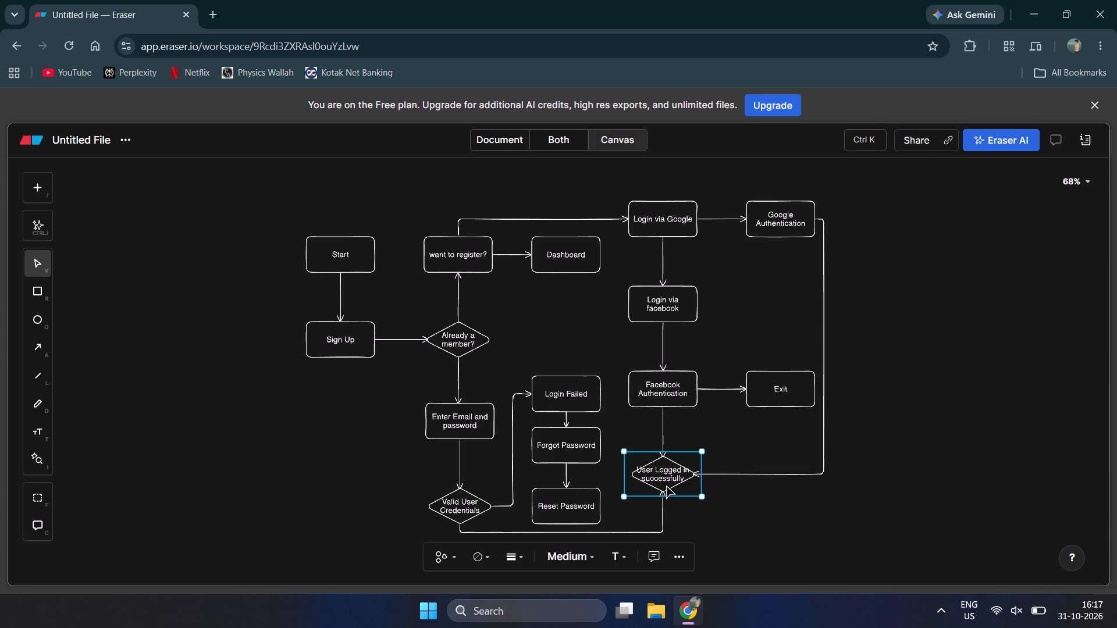
{"action": "left_click_drag", "start_coordinate": [700, 496], "coordinate": [713, 501]}
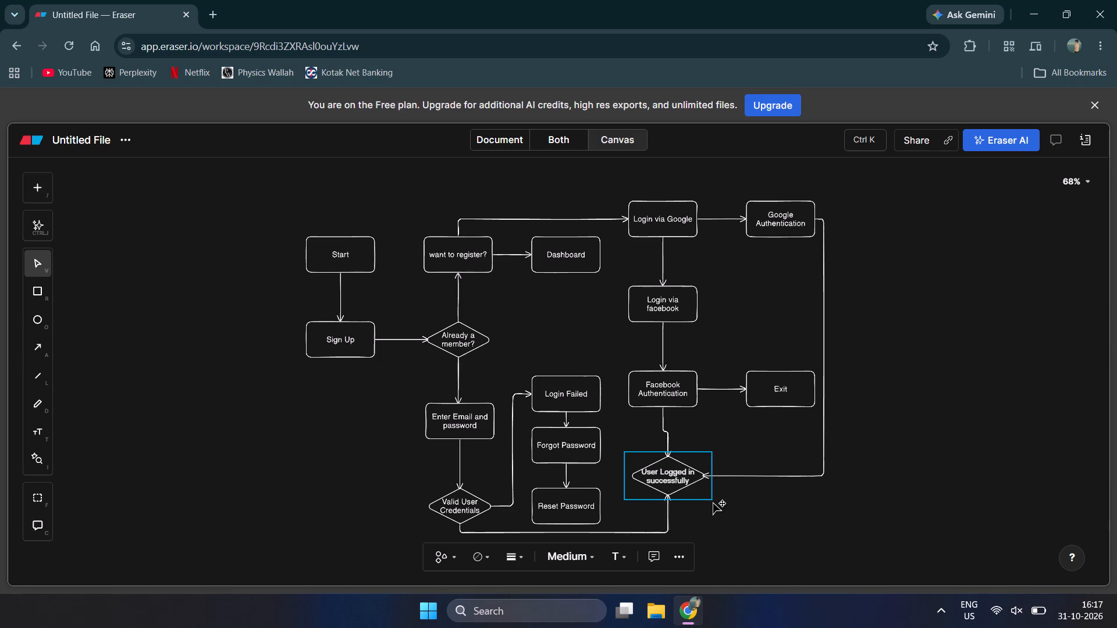
{"action": "left_click_drag", "start_coordinate": [713, 501], "coordinate": [732, 508]}
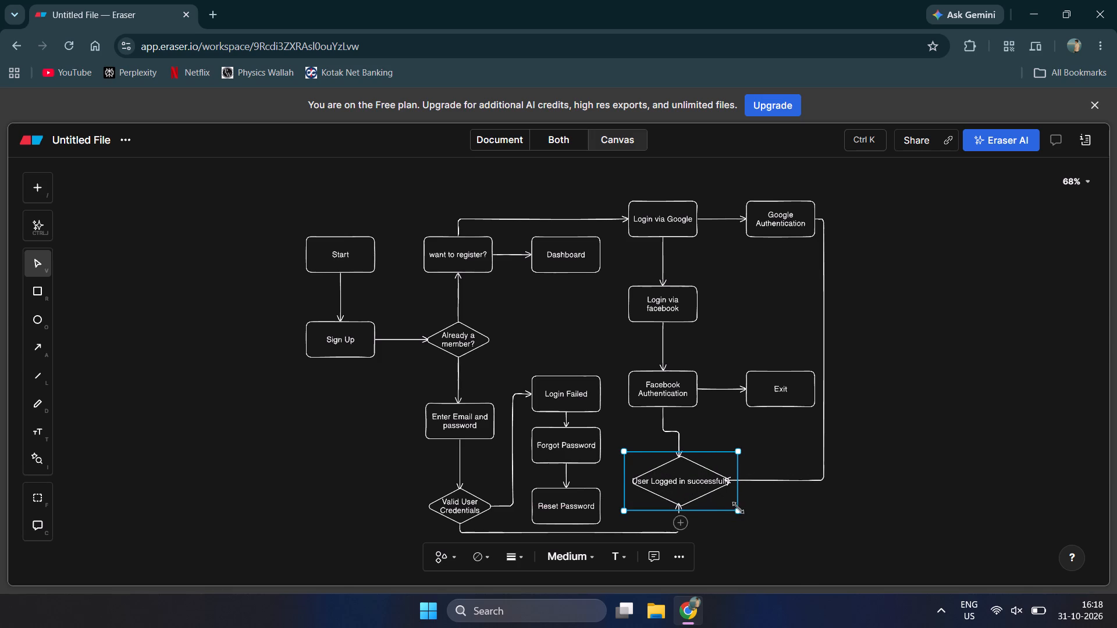
{"action": "left_click_drag", "start_coordinate": [738, 508], "coordinate": [727, 503]}
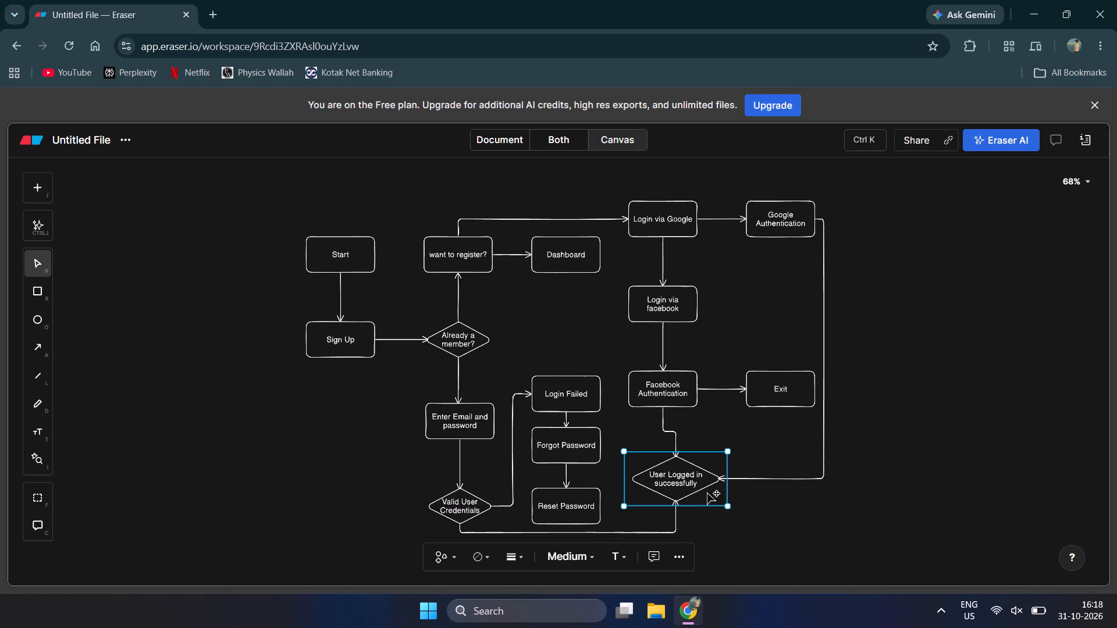
{"action": "left_click_drag", "start_coordinate": [688, 482], "coordinate": [673, 479]}
{"action": "left_click", "coordinate": [761, 535]}
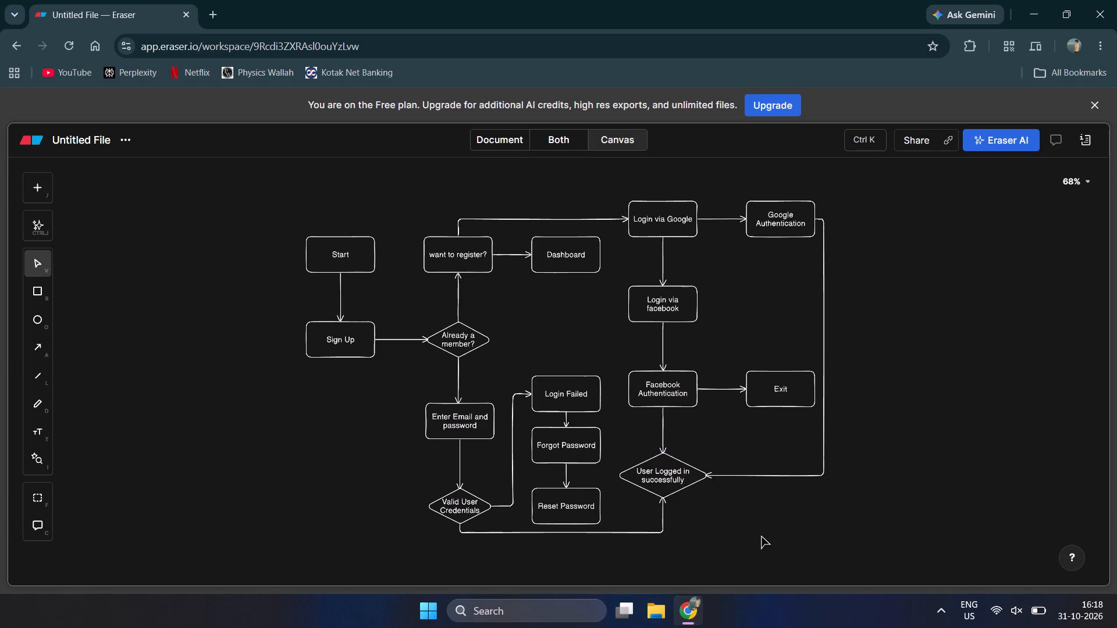
Open the label of the "User Logged in successfully" diamond for editing.
{"action": "double_click", "coordinate": [685, 477]}
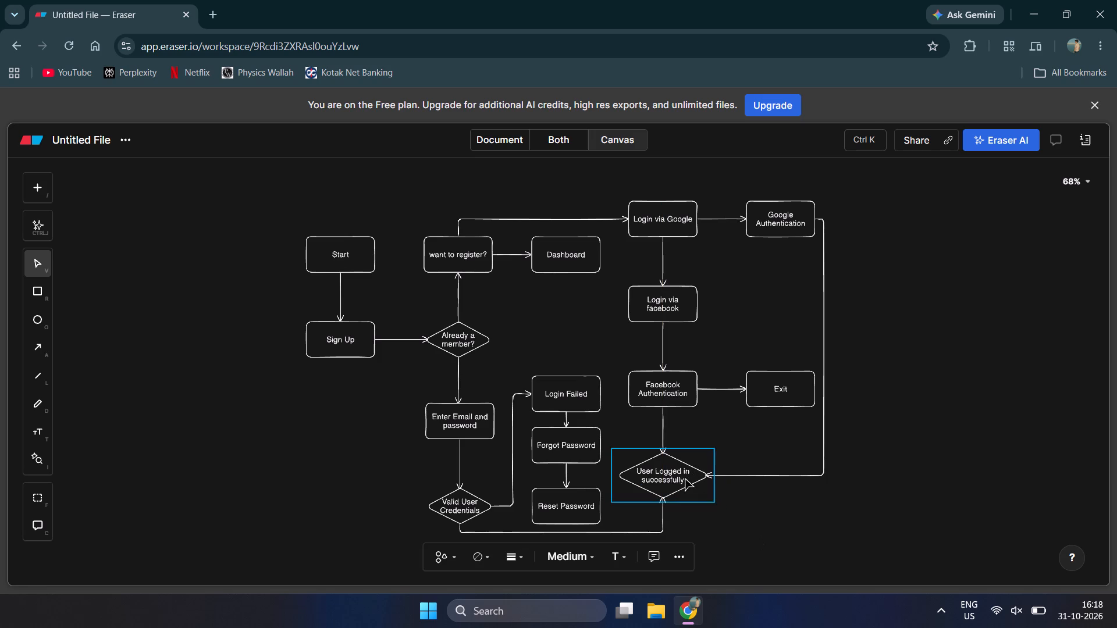
Add a question mark to the end of the "User Logged in successfully" diamond's label.
{"action": "left_click", "coordinate": [685, 477]}
{"action": "key", "text": "shift+question"}
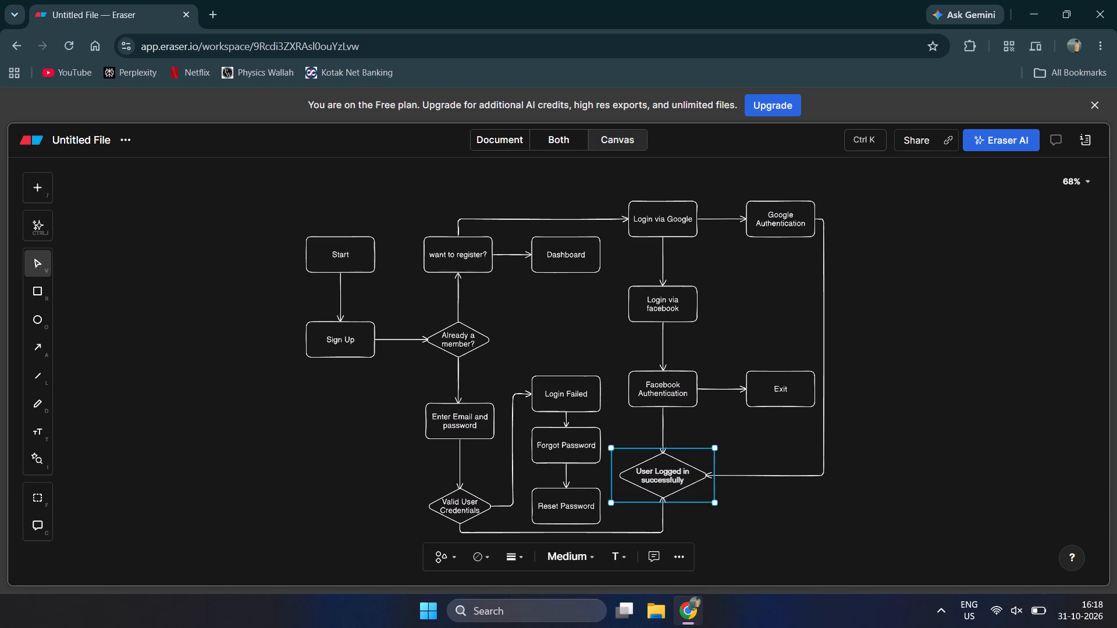
{"action": "left_click", "coordinate": [756, 512]}
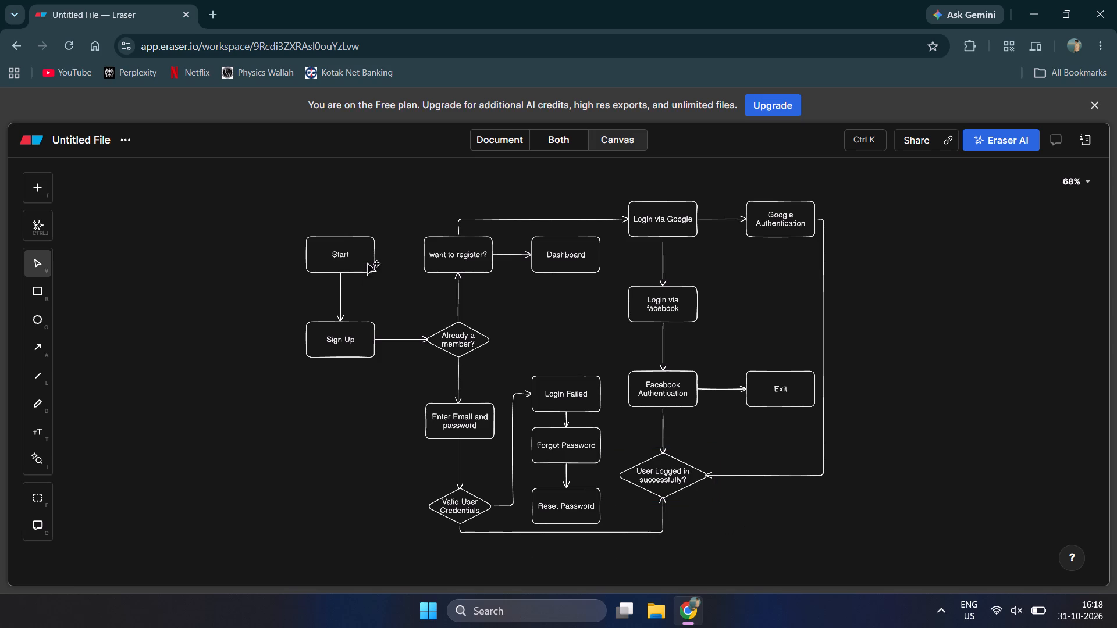
Change the "Start" box at the beginning of the flowchart to an oval shape.
{"action": "left_click", "coordinate": [367, 261]}
{"action": "left_click", "coordinate": [454, 561]}
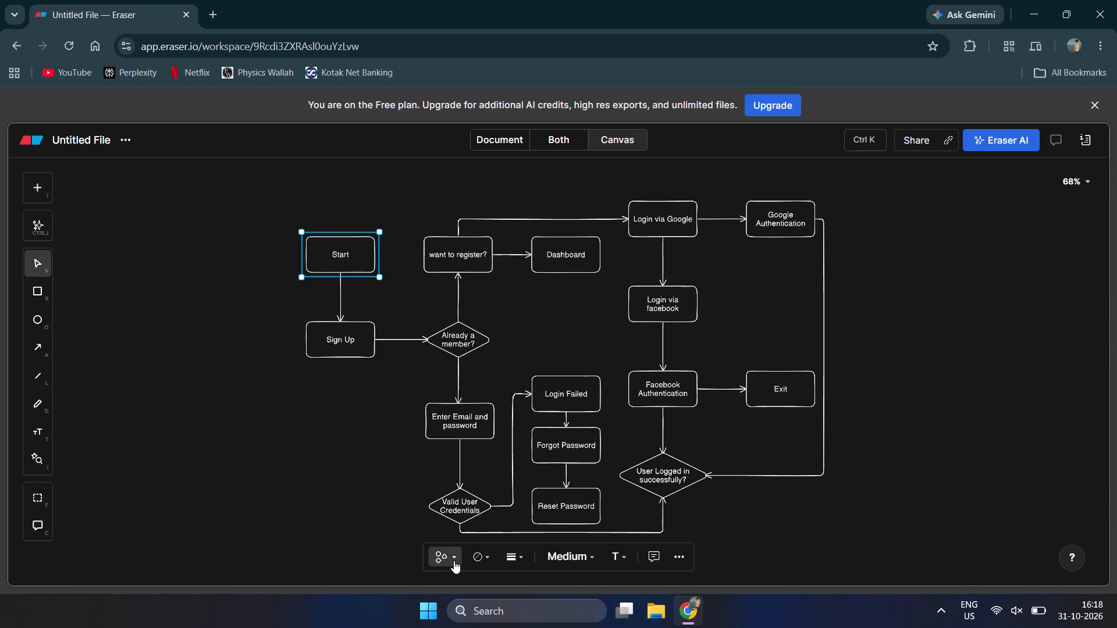
{"action": "left_click", "coordinate": [460, 487]}
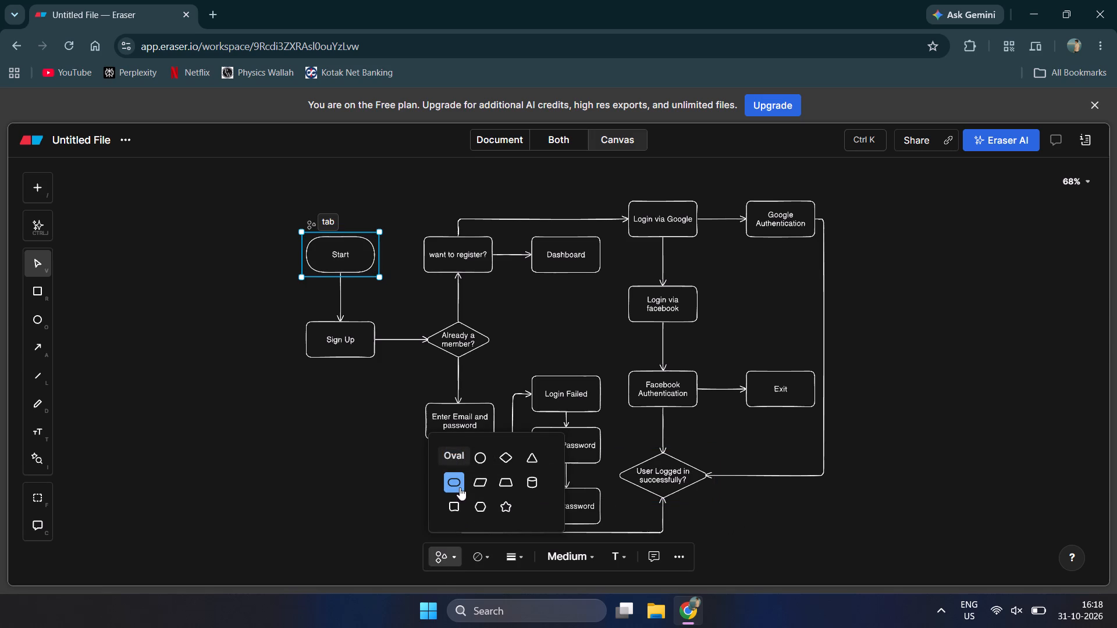
Change the "Exit" box beside "Facebook Authentication" to an oval shape.
{"action": "double_click", "coordinate": [781, 402]}
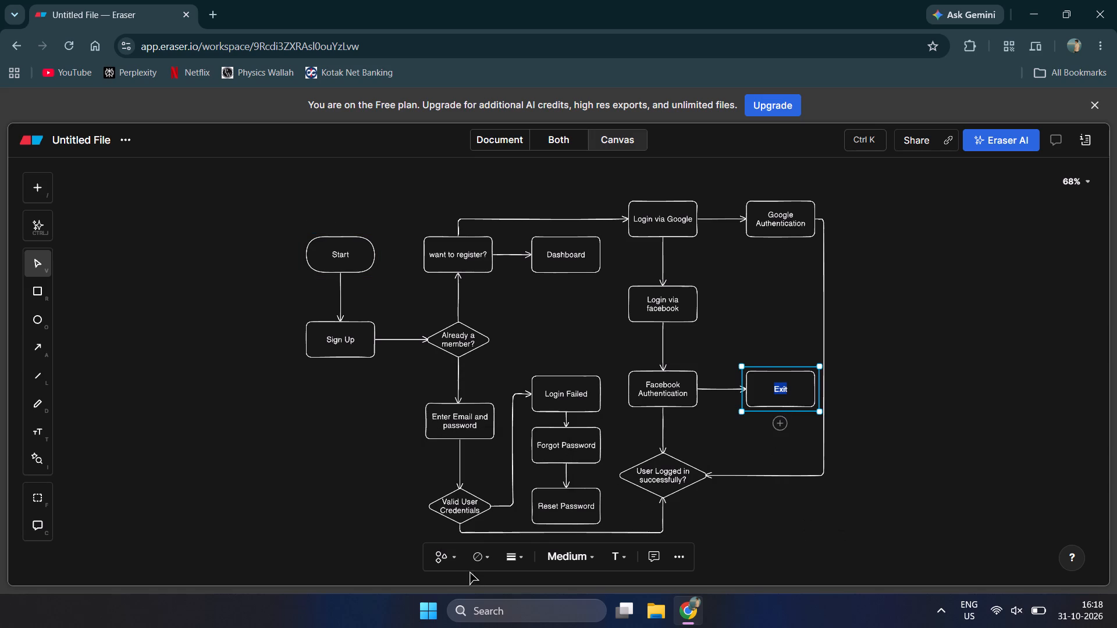
{"action": "left_click", "coordinate": [458, 552]}
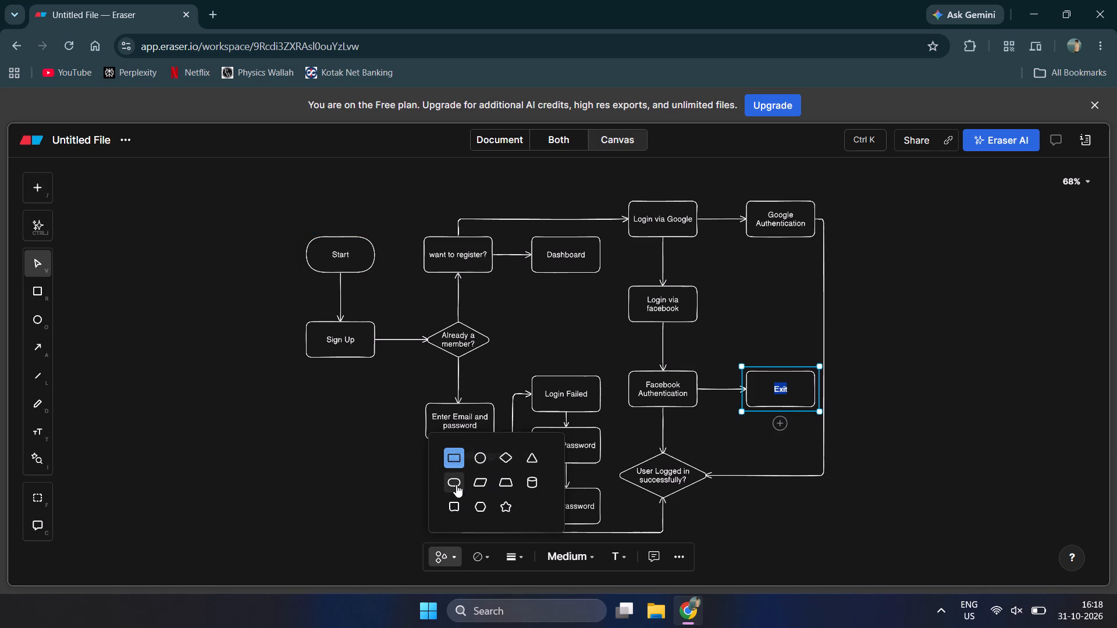
{"action": "left_click", "coordinate": [456, 484]}
{"action": "left_click", "coordinate": [912, 473]}
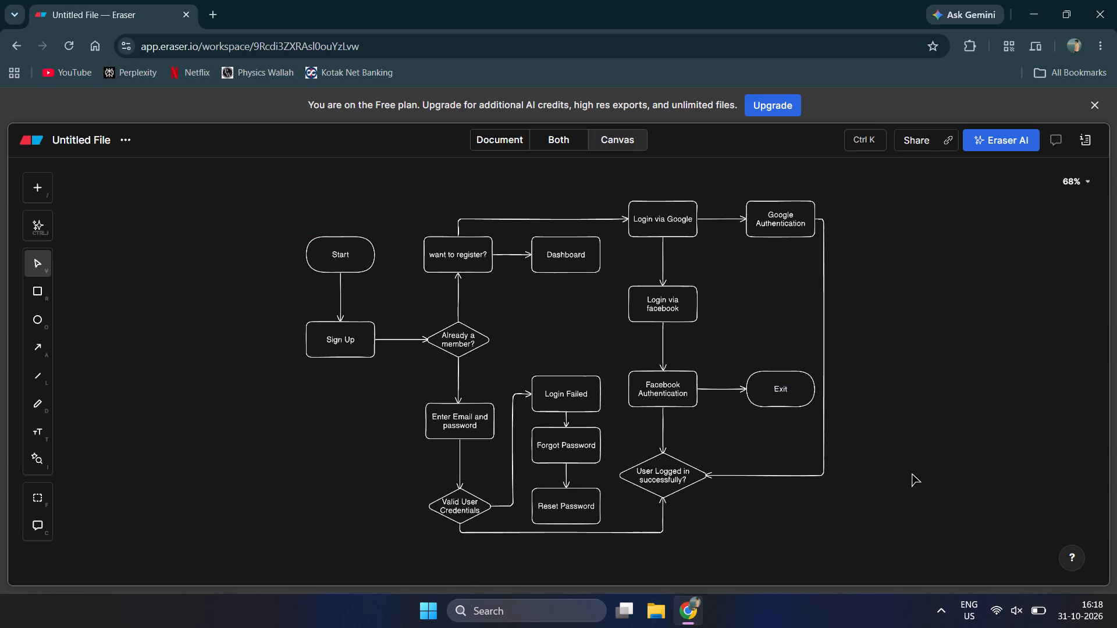
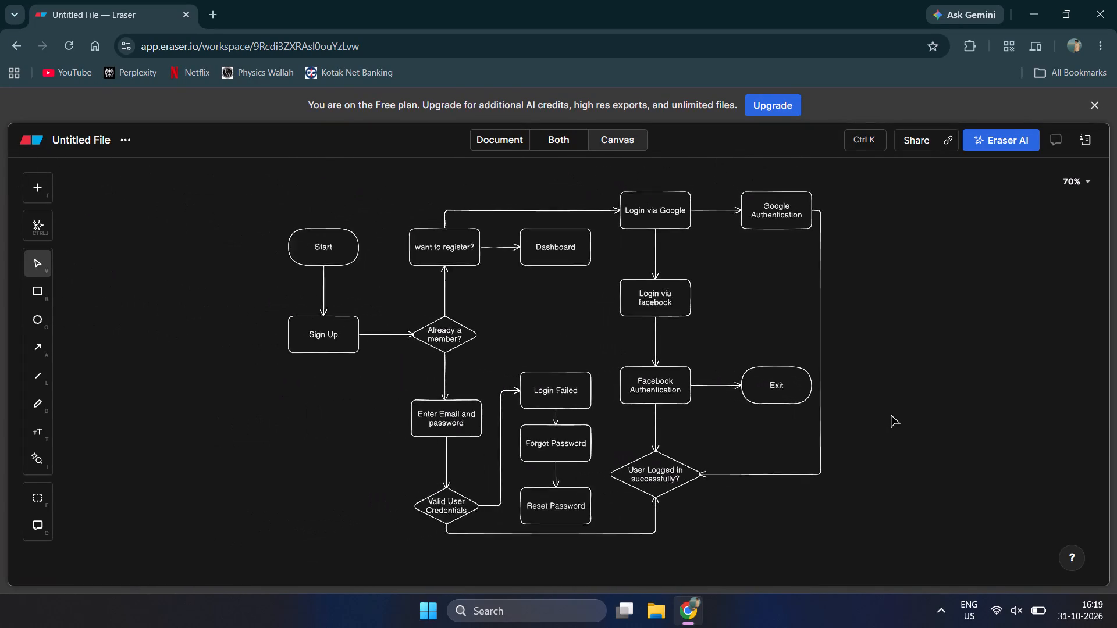
Dismiss the Free plan upgrade banner above the canvas.
{"action": "scroll", "coordinate": [891, 414], "scroll_direction": "left", "scroll_amount": 1}
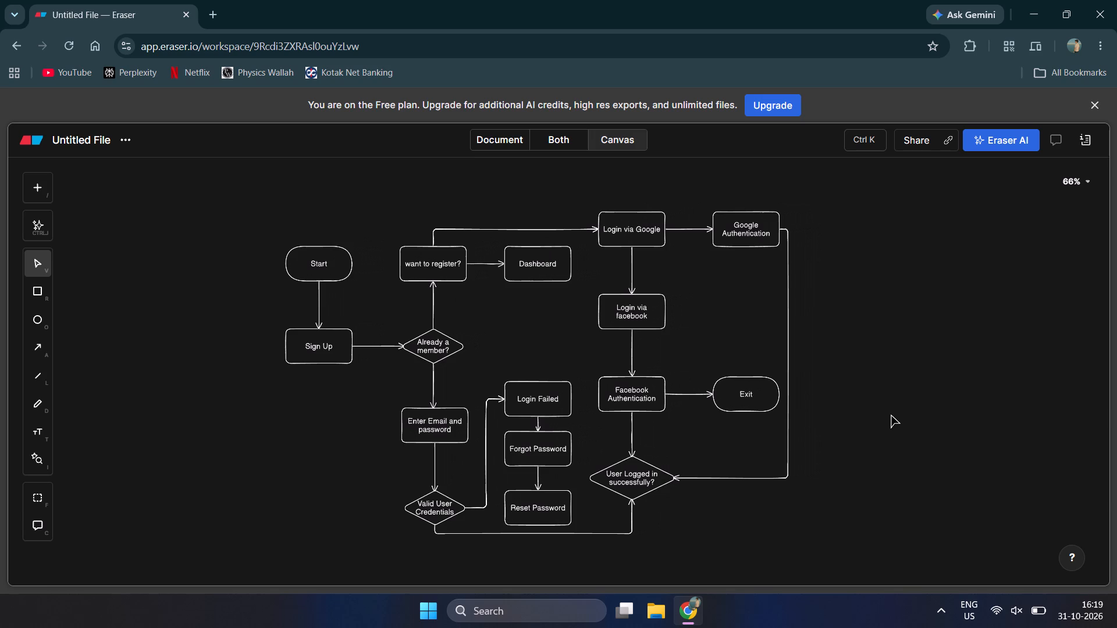
{"action": "scroll", "coordinate": [891, 414], "scroll_direction": "down", "scroll_amount": 1}
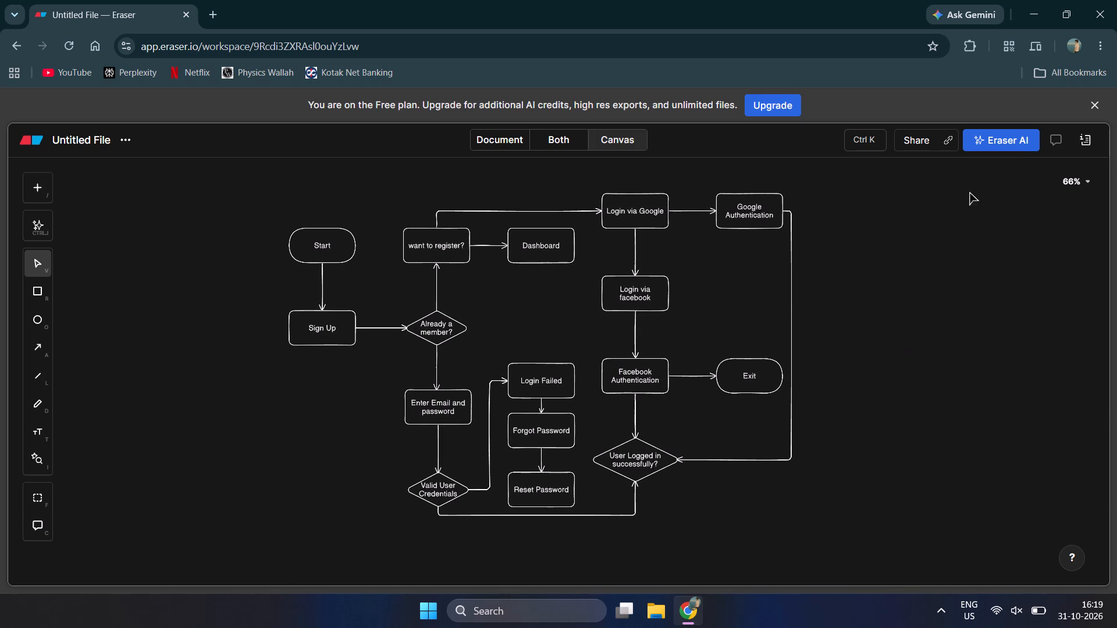
{"action": "left_click", "coordinate": [1092, 101]}
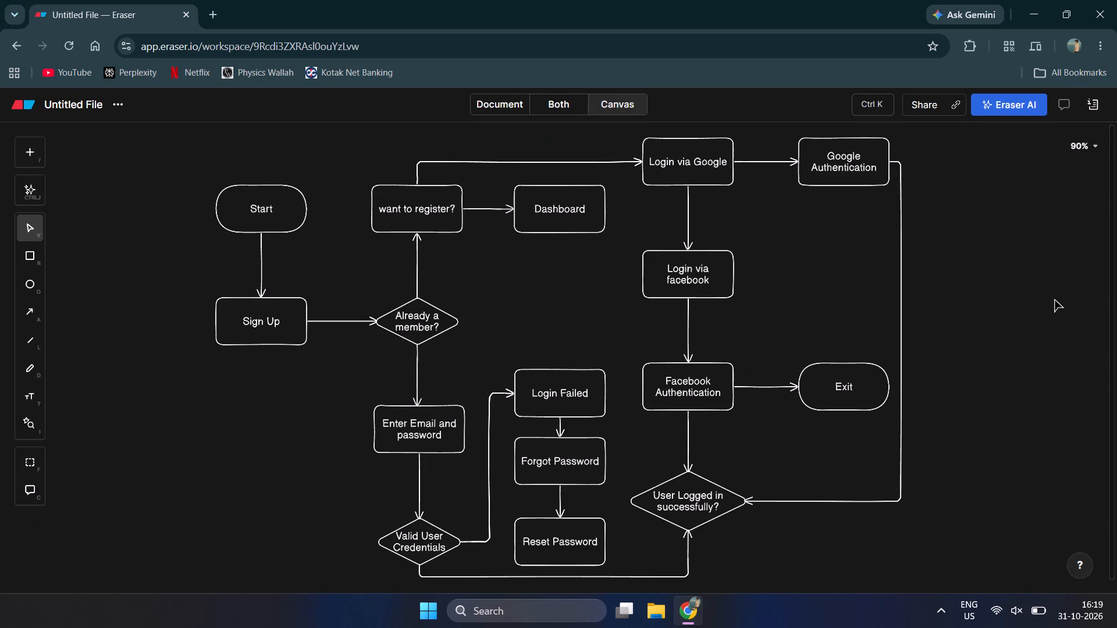
Fill the "Start" node with the preset Green colour.
{"action": "scroll", "coordinate": [1054, 298], "scroll_direction": "left", "scroll_amount": 1}
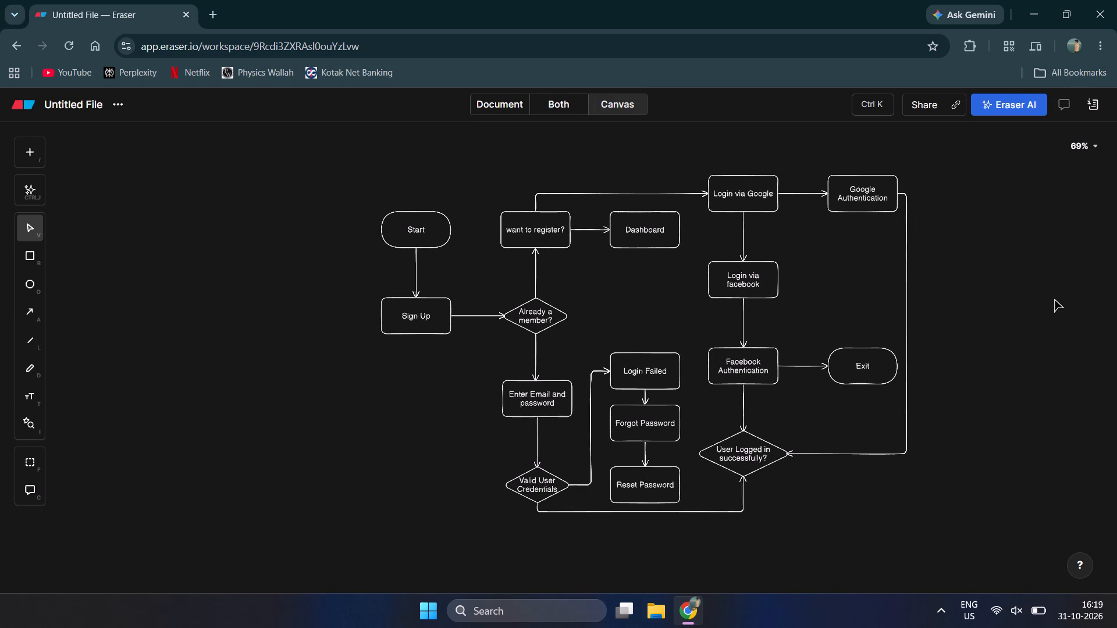
{"action": "scroll", "coordinate": [1054, 298], "scroll_direction": "left", "scroll_amount": 1}
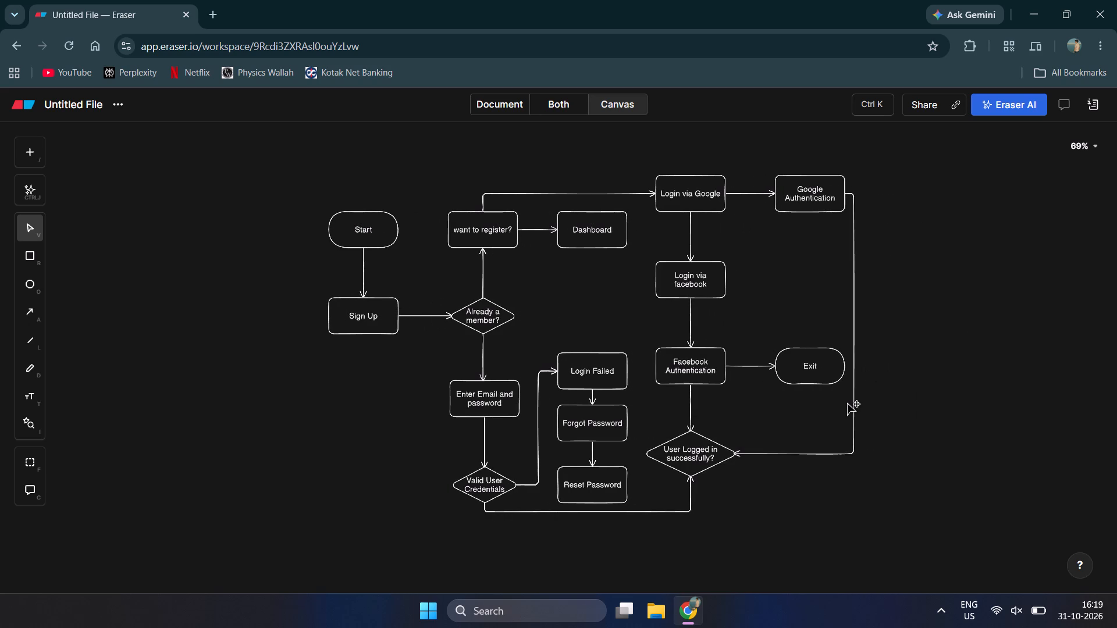
{"action": "left_click", "coordinate": [372, 240]}
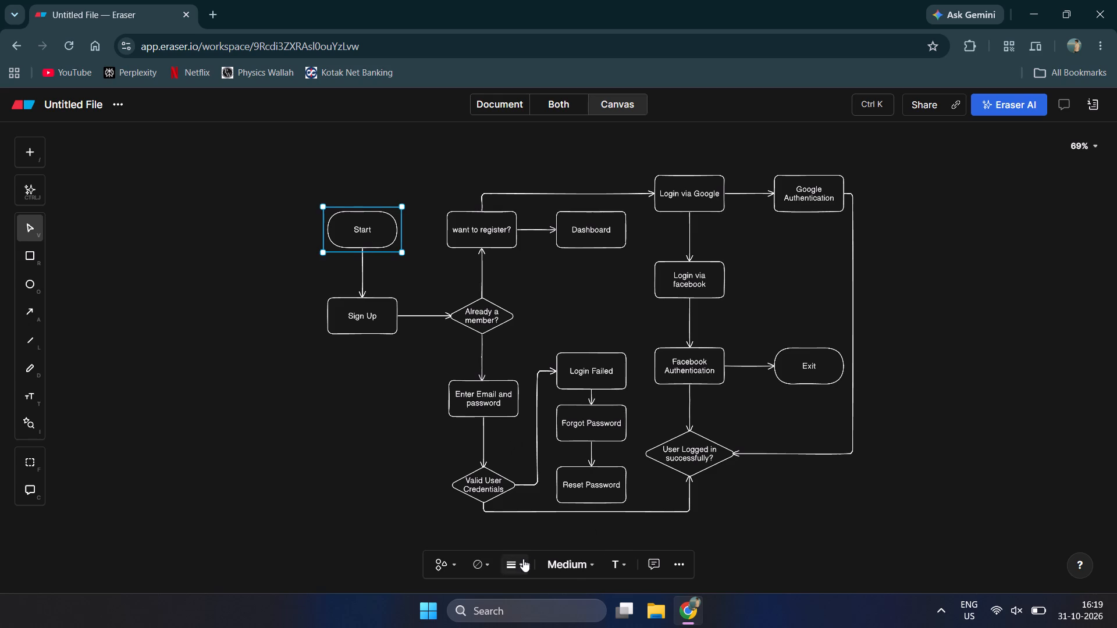
{"action": "left_click", "coordinate": [488, 559]}
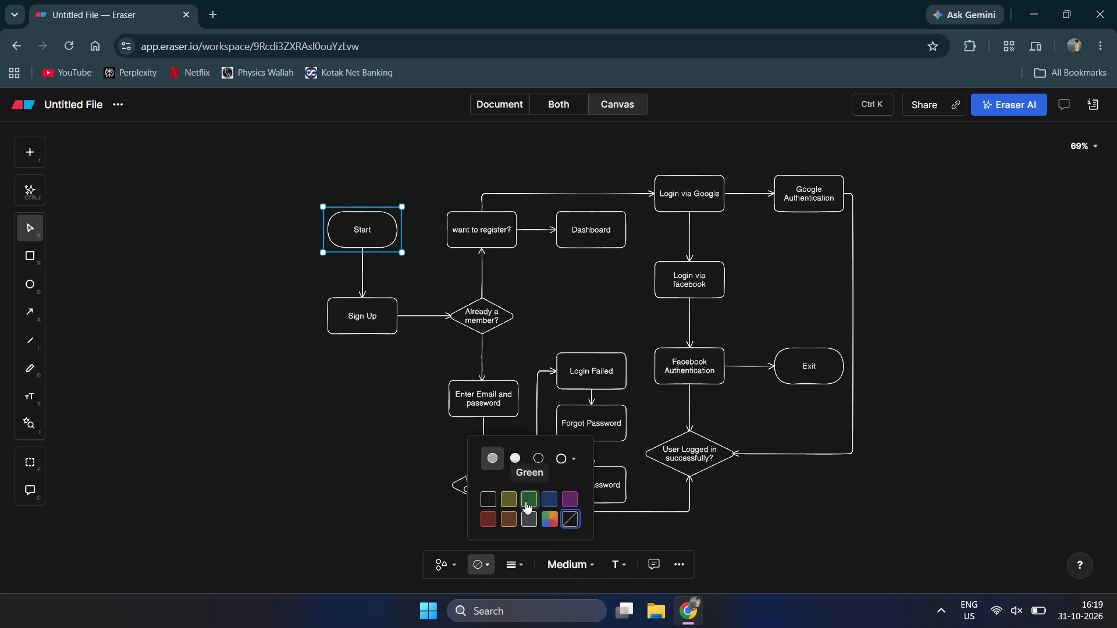
{"action": "left_click", "coordinate": [525, 501]}
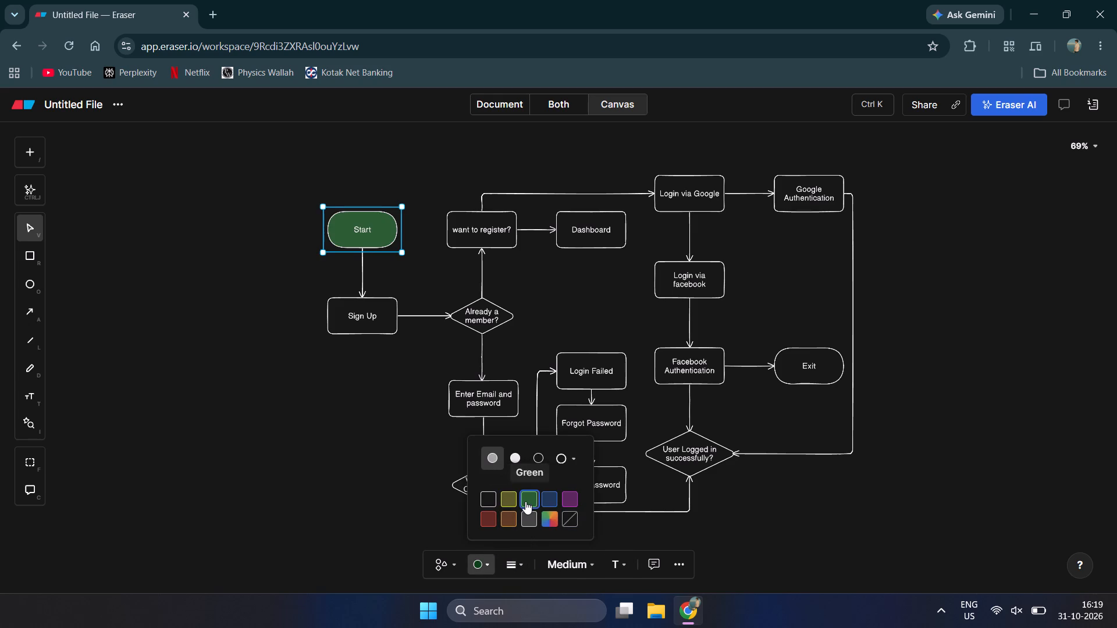
{"action": "left_click", "coordinate": [327, 449]}
Fill the "Sign Up" box with the custom dark green #004106.
{"action": "left_click", "coordinate": [387, 331]}
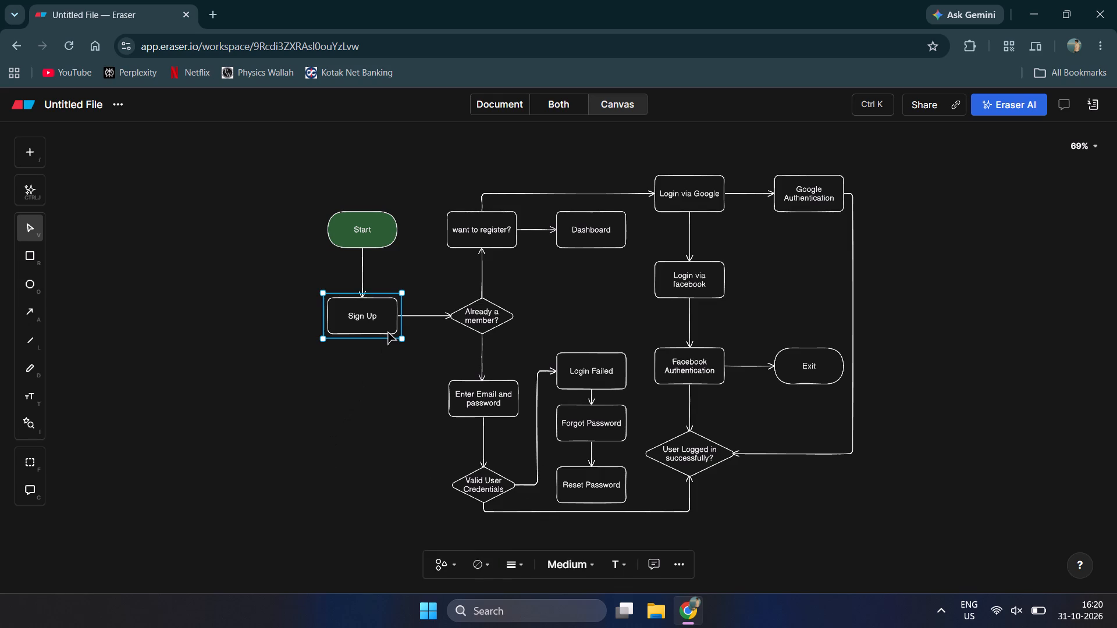
{"action": "left_click", "coordinate": [492, 568]}
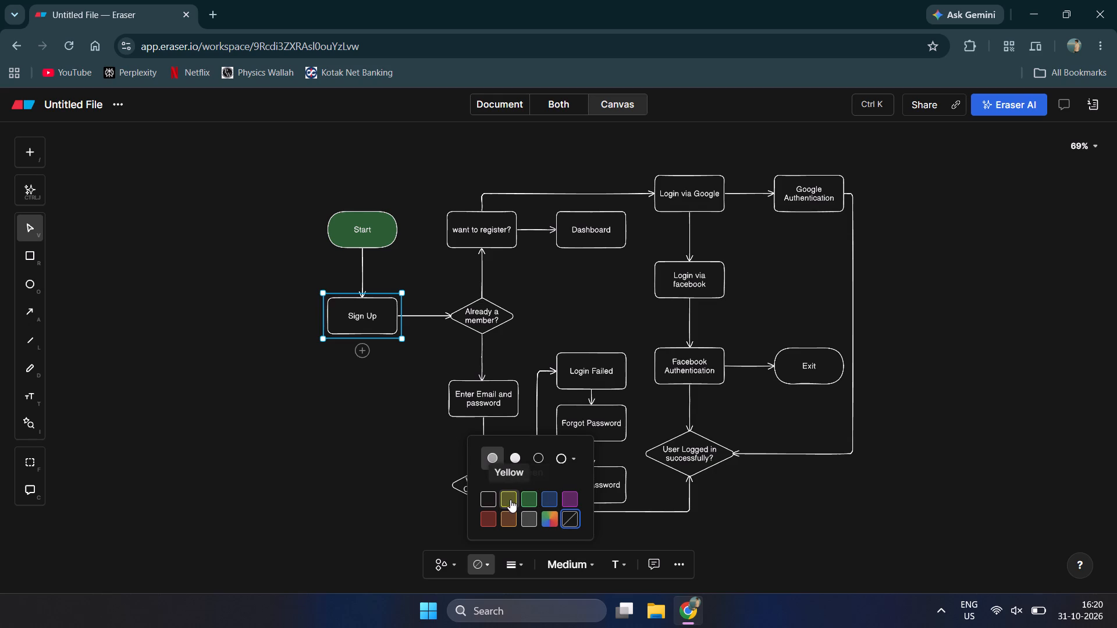
{"action": "left_click", "coordinate": [551, 522]}
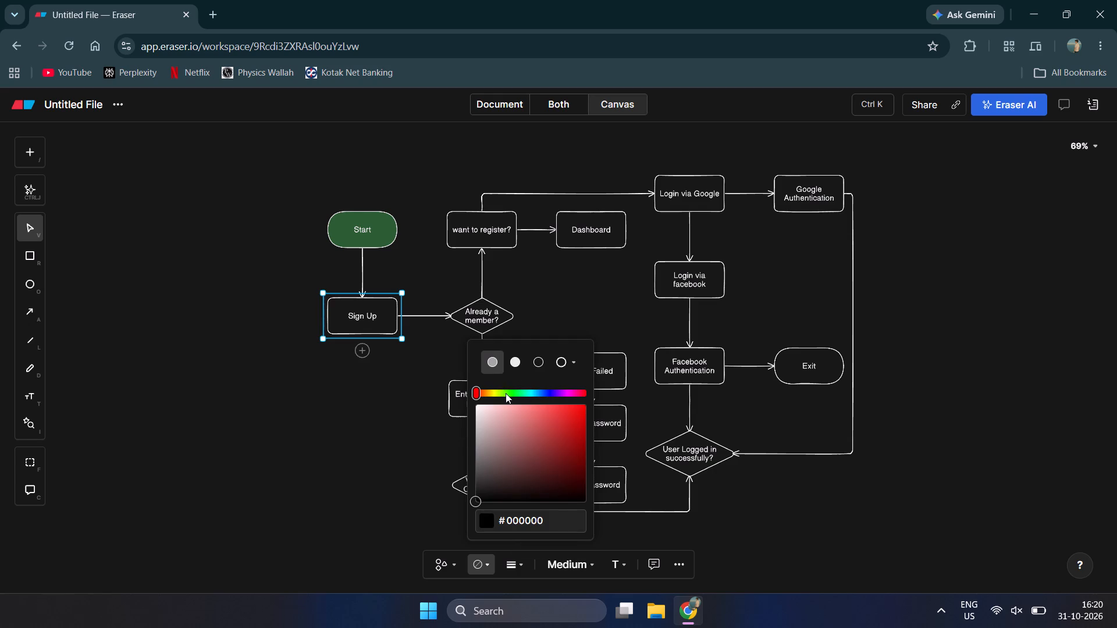
{"action": "left_click", "coordinate": [506, 393]}
{"action": "left_click", "coordinate": [578, 483]}
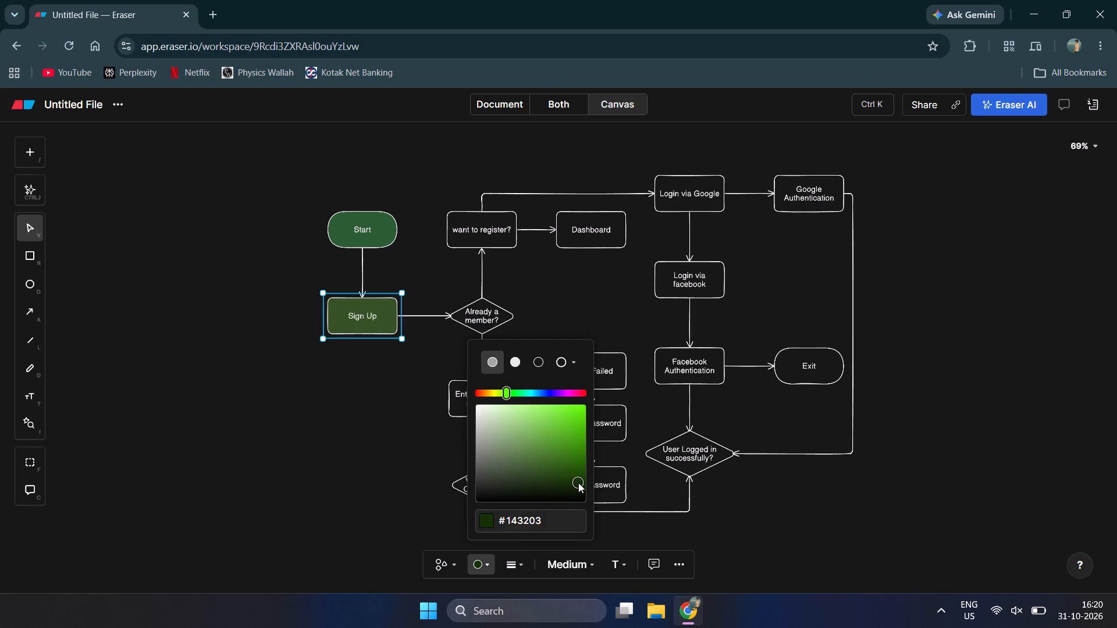
{"action": "left_click", "coordinate": [586, 488]}
{"action": "left_click_drag", "start_coordinate": [508, 389], "coordinate": [513, 397]}
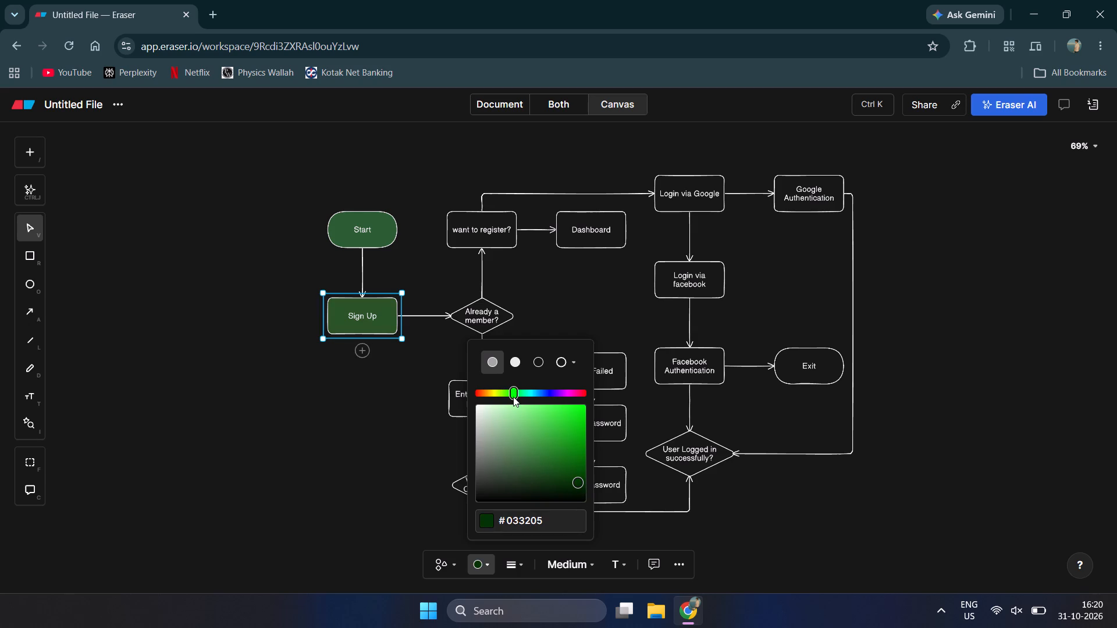
{"action": "left_click_drag", "start_coordinate": [578, 480], "coordinate": [592, 498]}
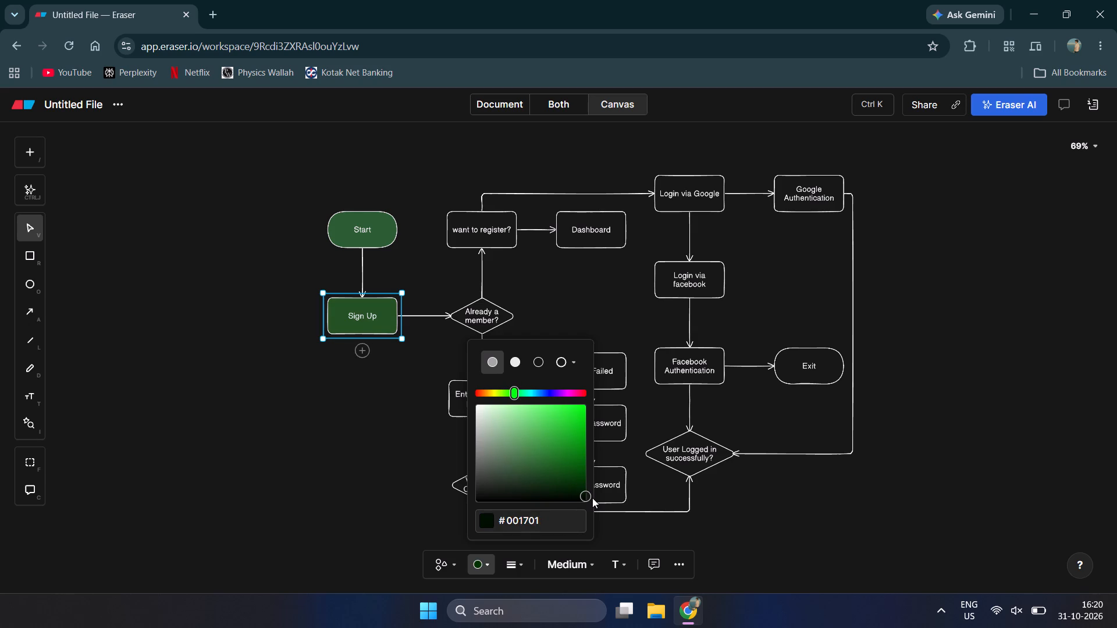
{"action": "left_click_drag", "start_coordinate": [592, 498], "coordinate": [597, 477]}
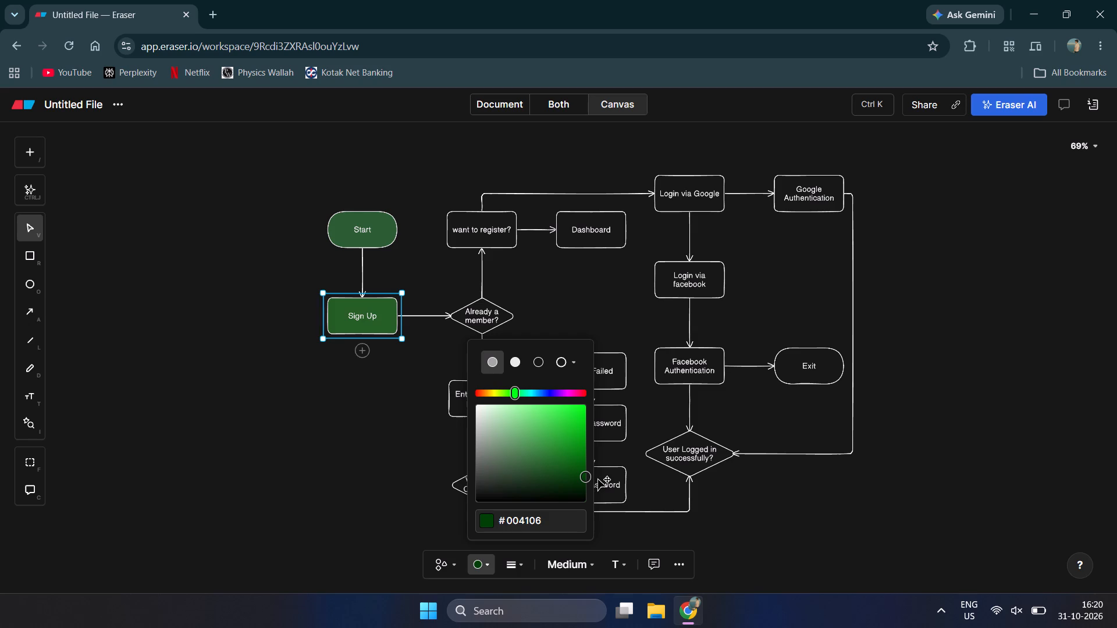
{"action": "left_click", "coordinate": [327, 436]}
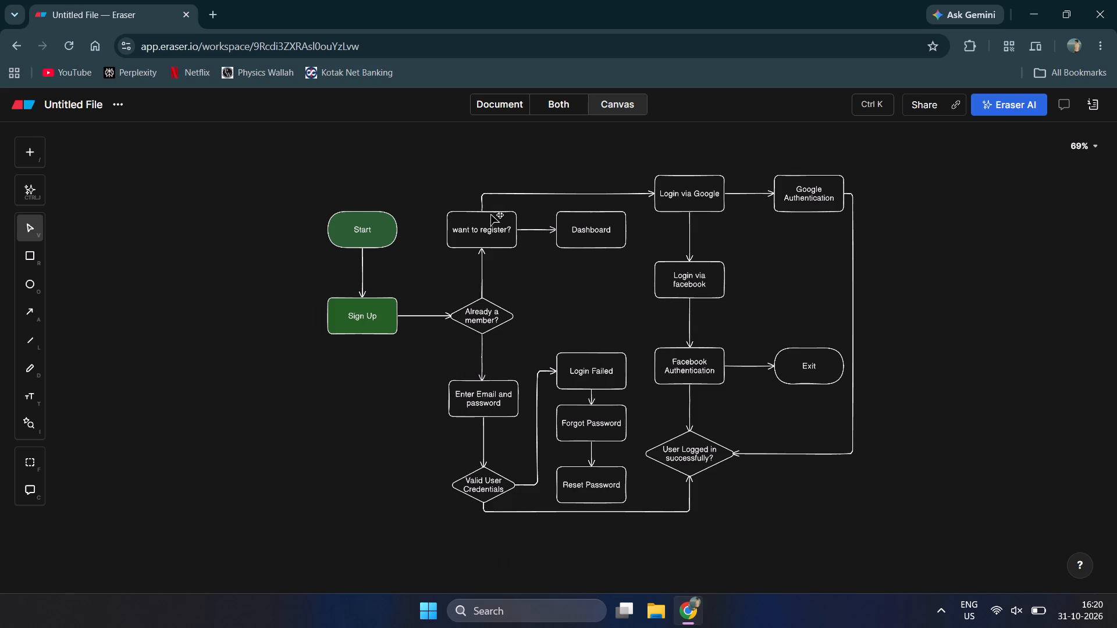
Fill the "want to register?", "Login via Google" and "Login via facebook" boxes with the preset Blue colour.
{"action": "left_click", "coordinate": [485, 216]}
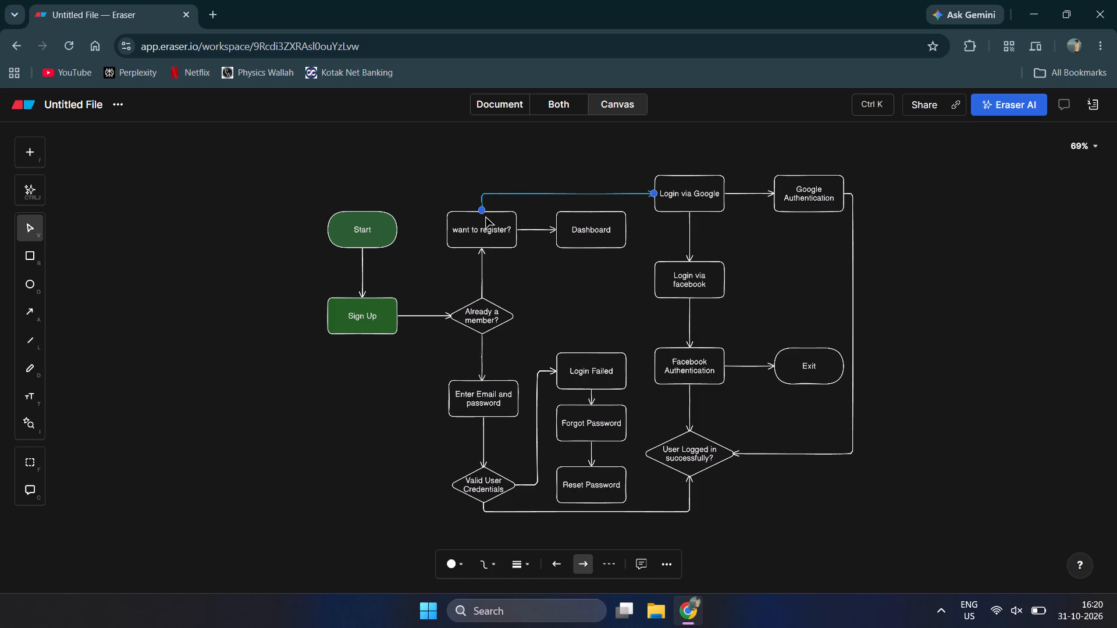
{"action": "left_click", "coordinate": [495, 237]}
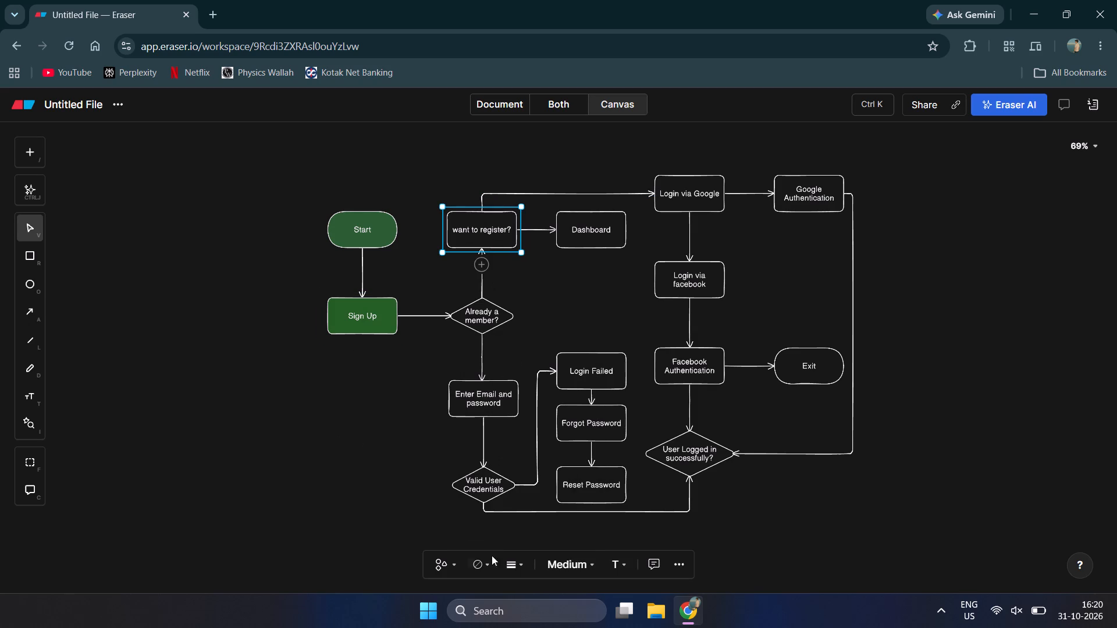
{"action": "left_click", "coordinate": [491, 562]}
{"action": "left_click", "coordinate": [543, 502]}
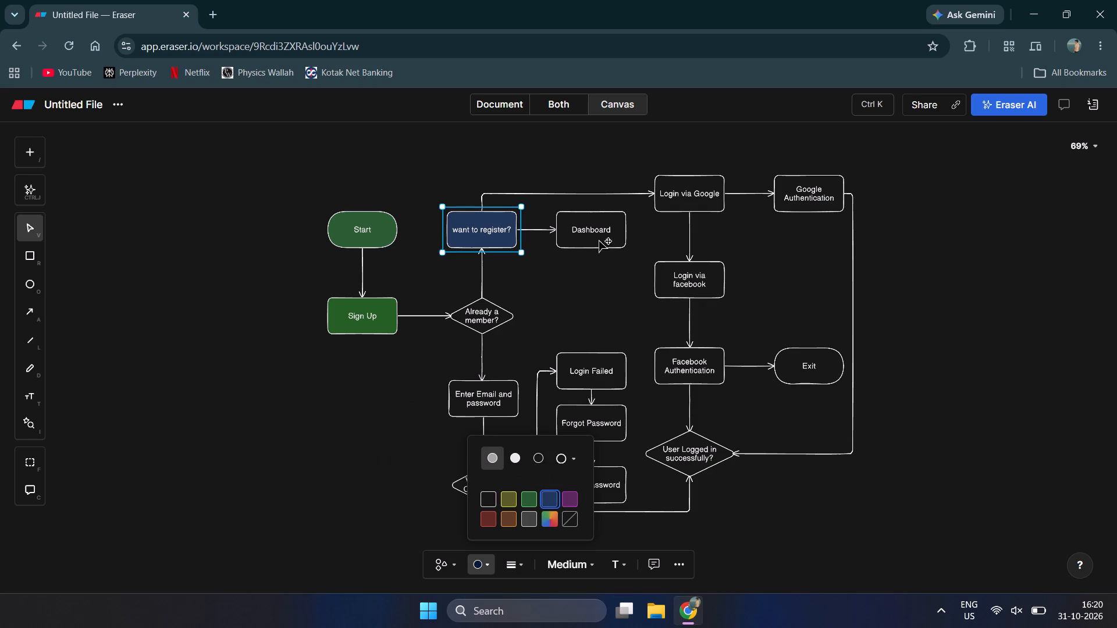
{"action": "left_click", "coordinate": [696, 209]}
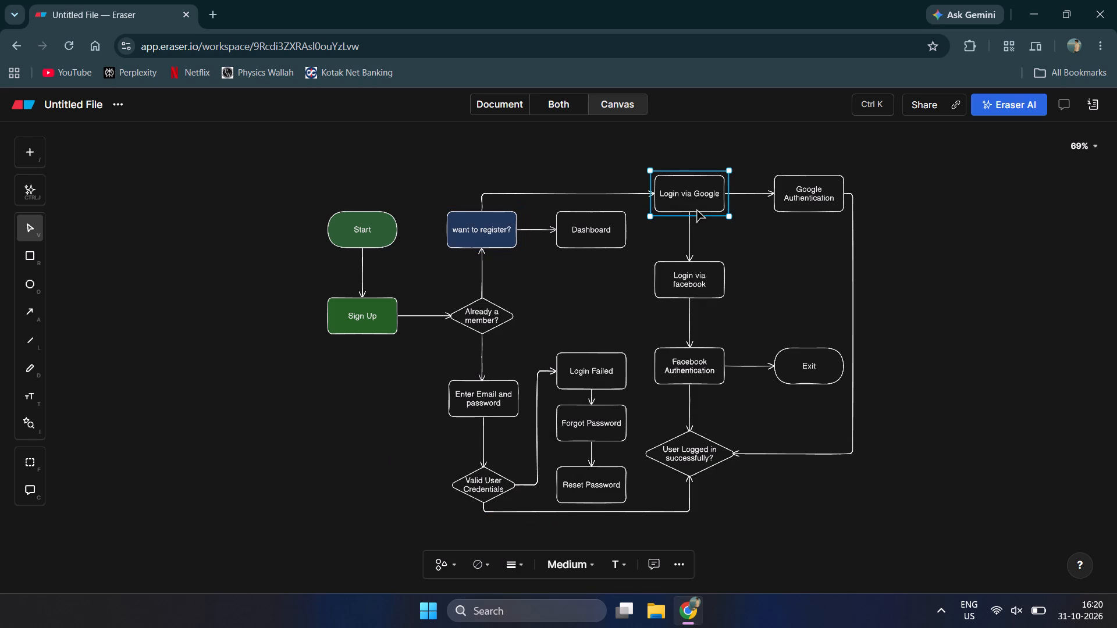
{"action": "left_click", "coordinate": [477, 561]}
{"action": "left_click", "coordinate": [549, 495]}
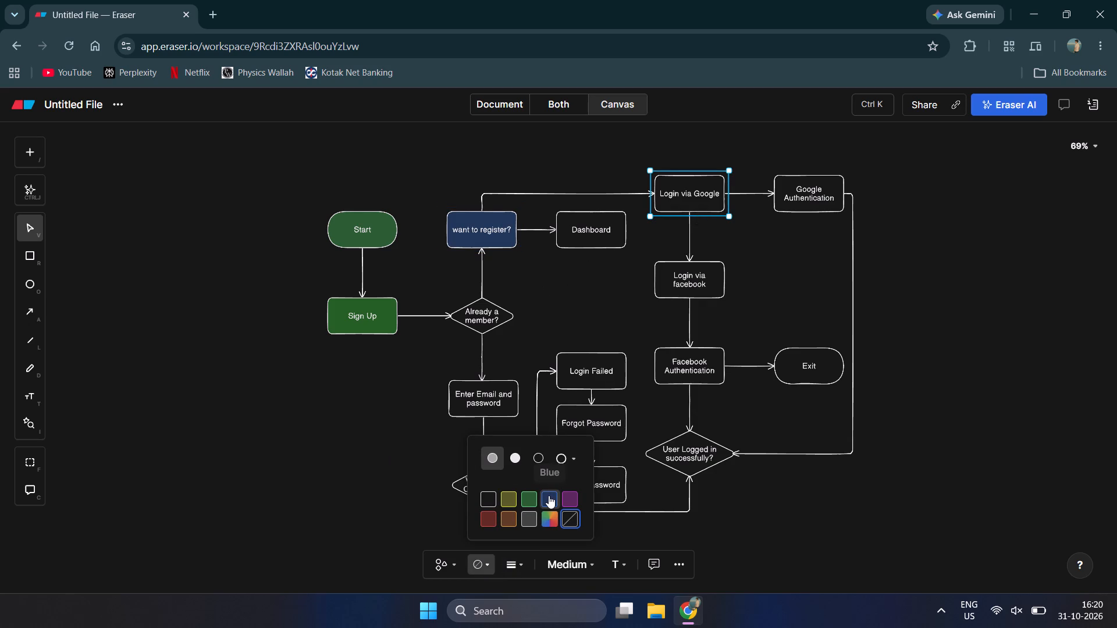
{"action": "left_click", "coordinate": [671, 294]}
{"action": "left_click", "coordinate": [486, 570]}
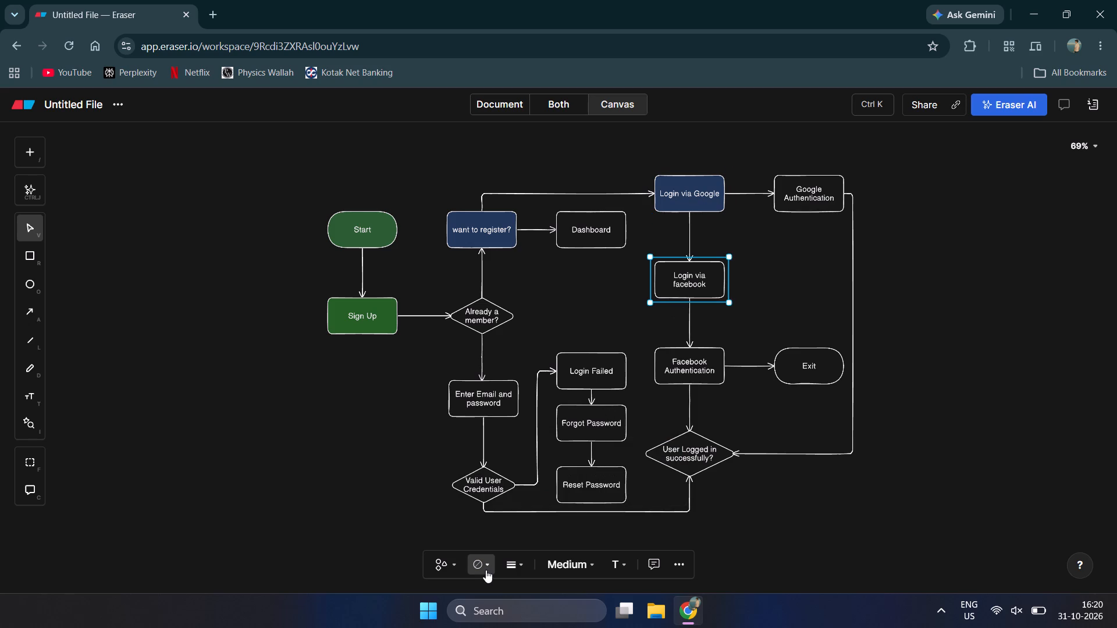
{"action": "left_click", "coordinate": [547, 497]}
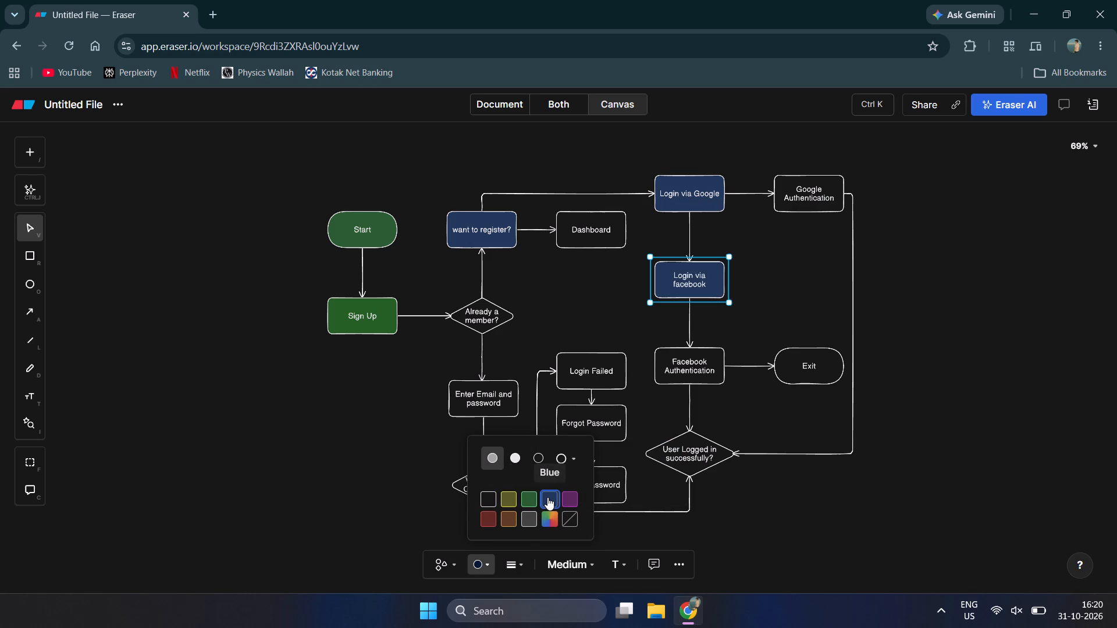
Fill the "Google Authentication" and "Facebook Authentication" boxes with the preset Green colour.
{"action": "left_click", "coordinate": [785, 205]}
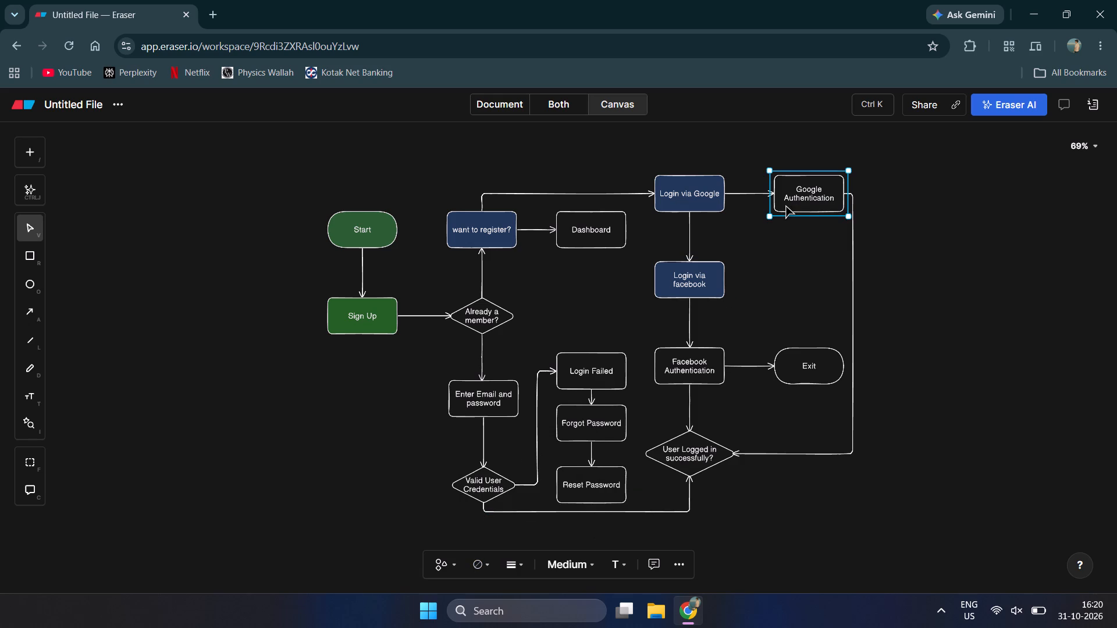
{"action": "left_click", "coordinate": [485, 564]}
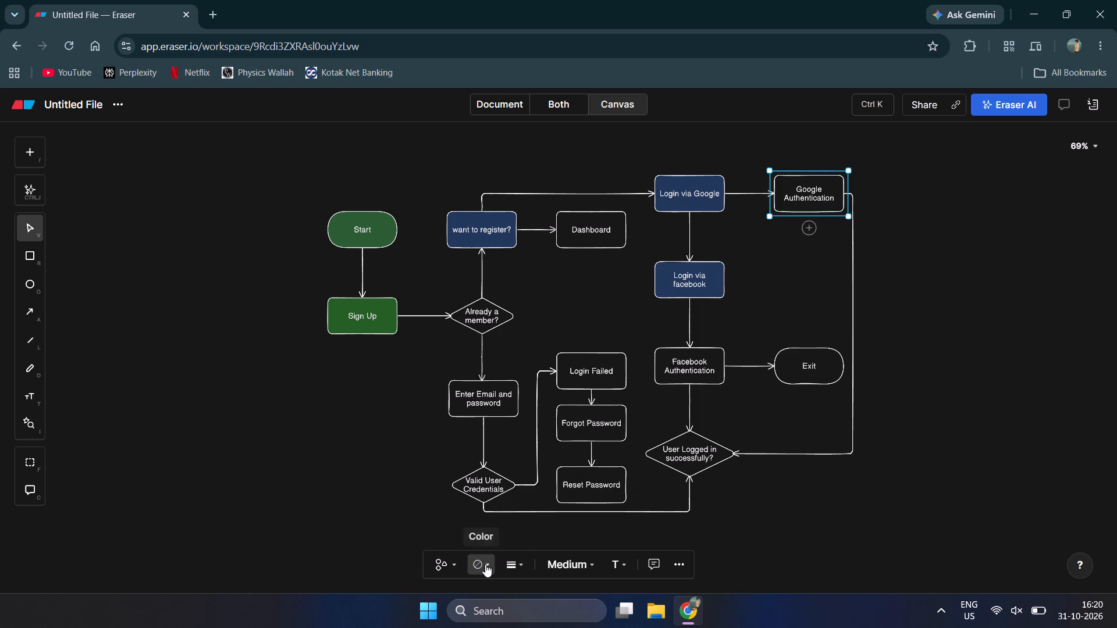
{"action": "left_click", "coordinate": [536, 494]}
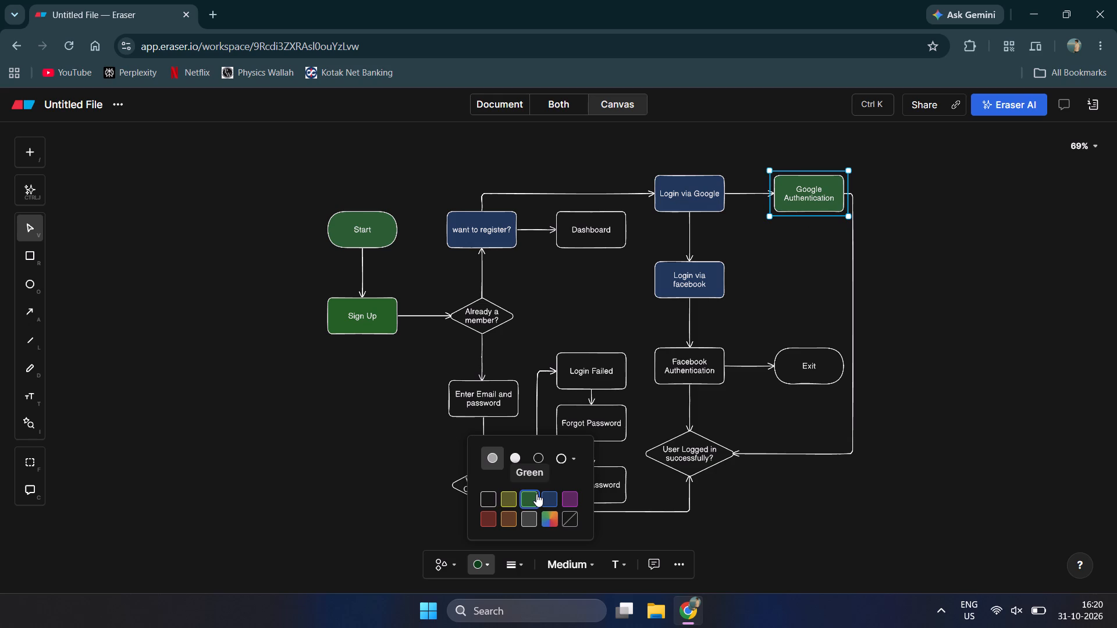
{"action": "left_click", "coordinate": [710, 374]}
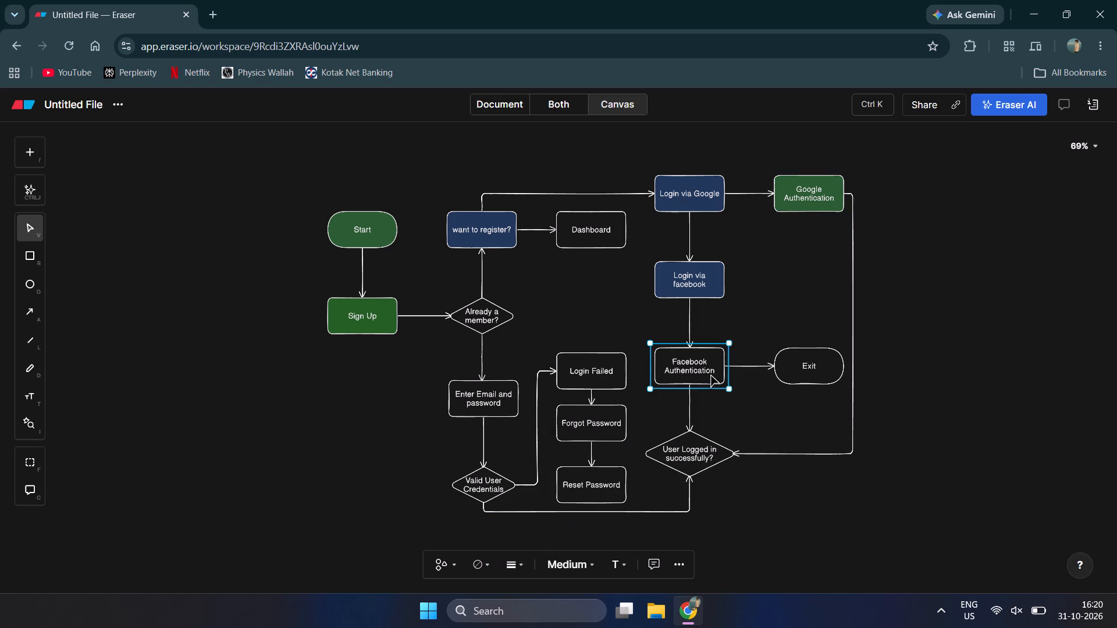
{"action": "left_click", "coordinate": [475, 570]}
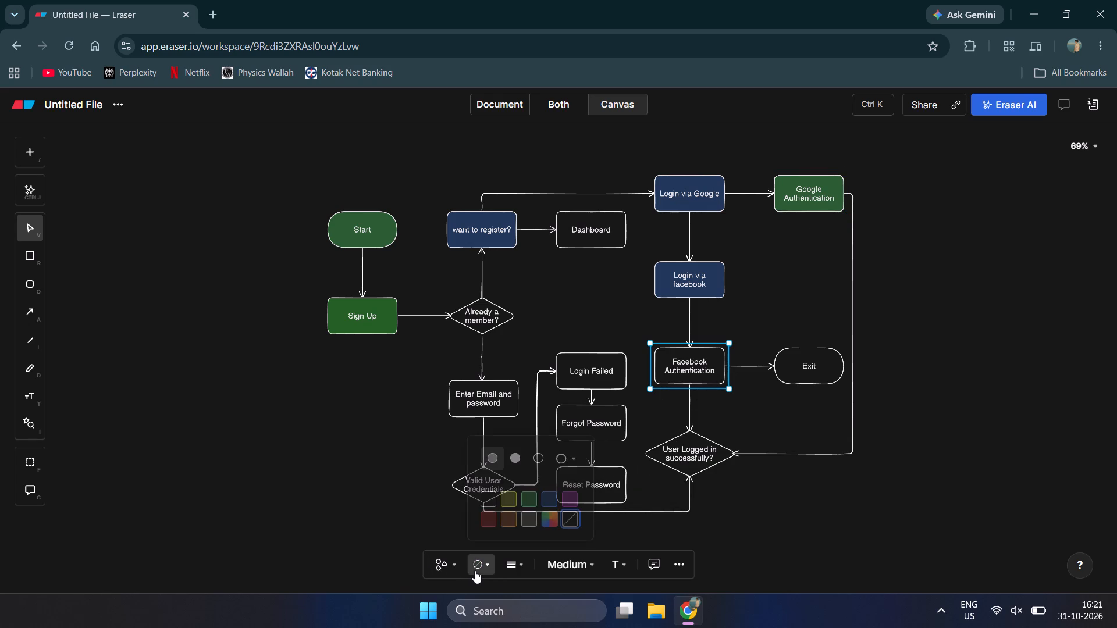
{"action": "left_click", "coordinate": [532, 504]}
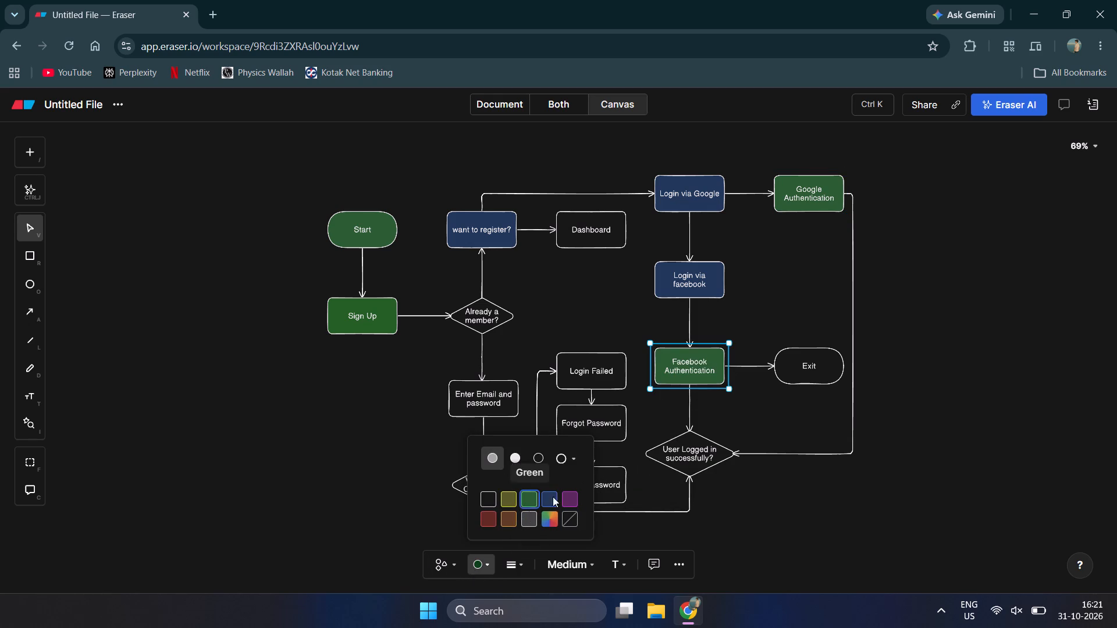
Fill the "Exit" node with the preset Red colour.
{"action": "left_click", "coordinate": [823, 378]}
{"action": "left_click", "coordinate": [486, 561]}
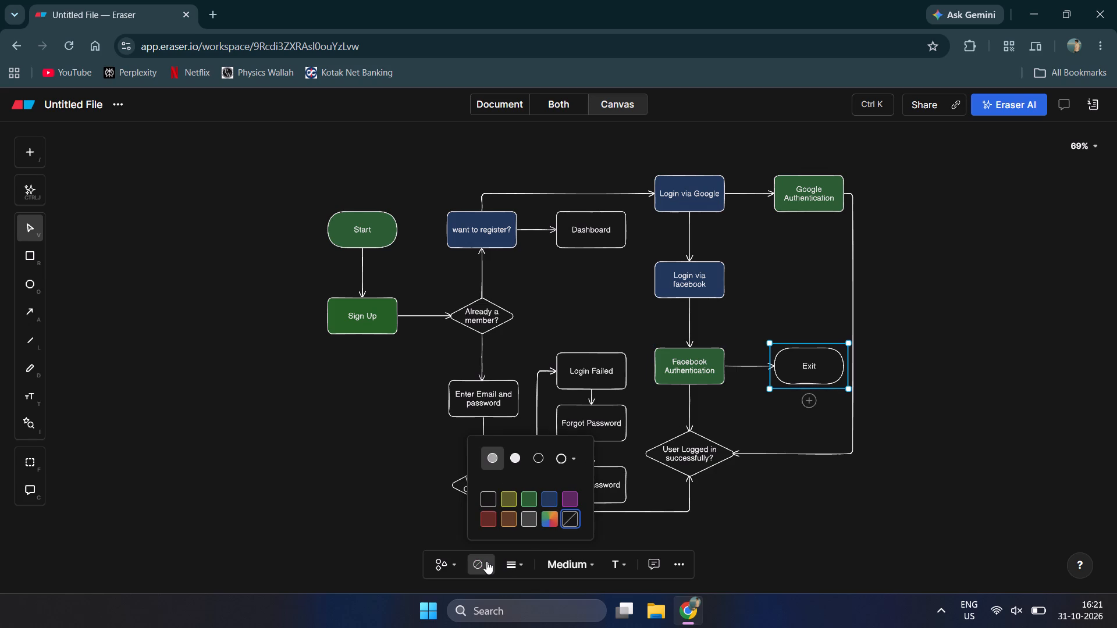
{"action": "left_click", "coordinate": [490, 518]}
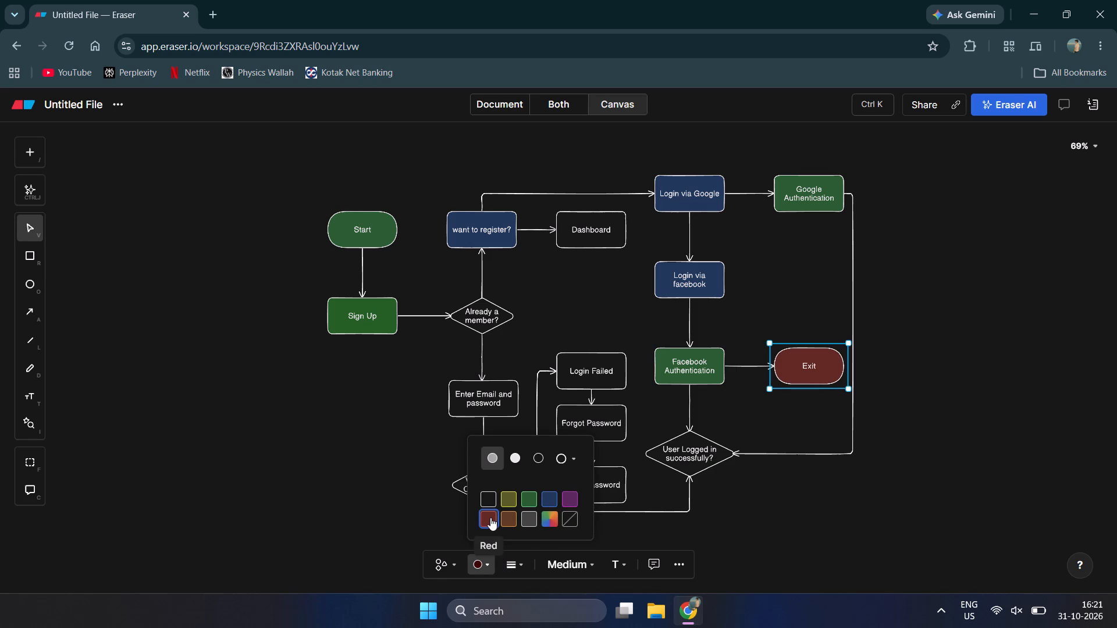
Select the "Already a member?" decision diamond for recolouring.
{"action": "left_click", "coordinate": [503, 315]}
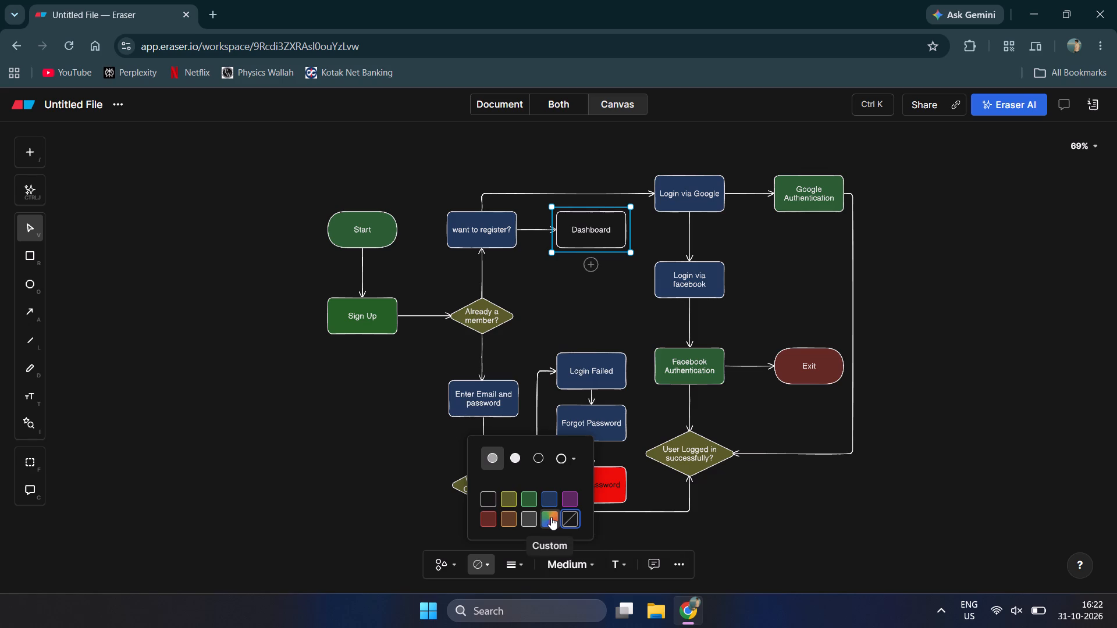
Fill the "Dashboard" box with the custom red #D50000.
{"action": "left_click", "coordinate": [551, 517]}
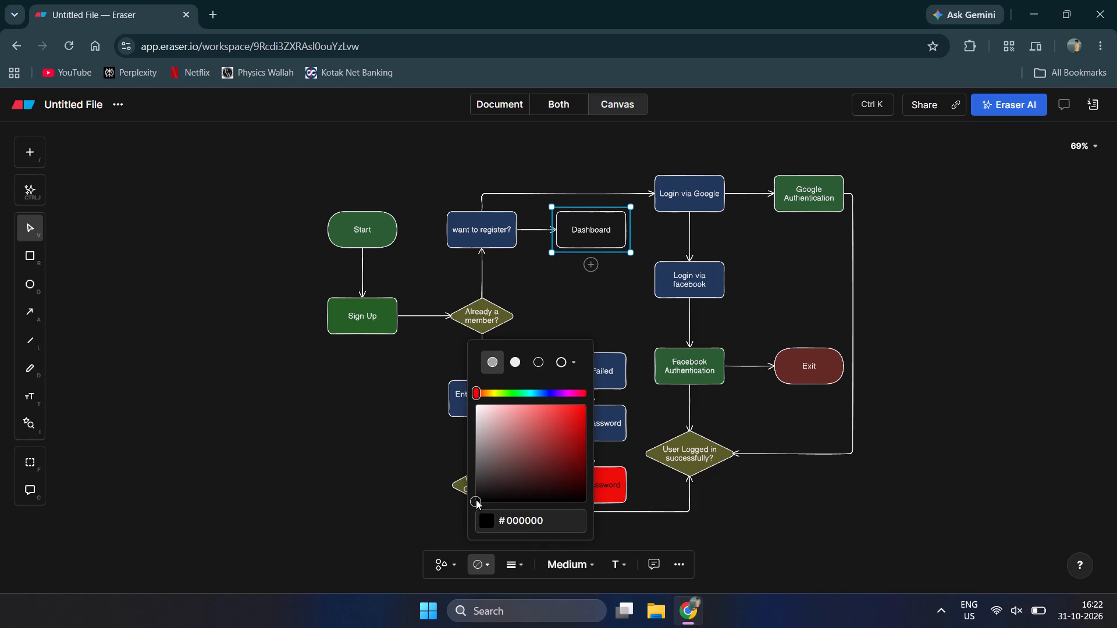
{"action": "left_click_drag", "start_coordinate": [474, 501], "coordinate": [590, 421]}
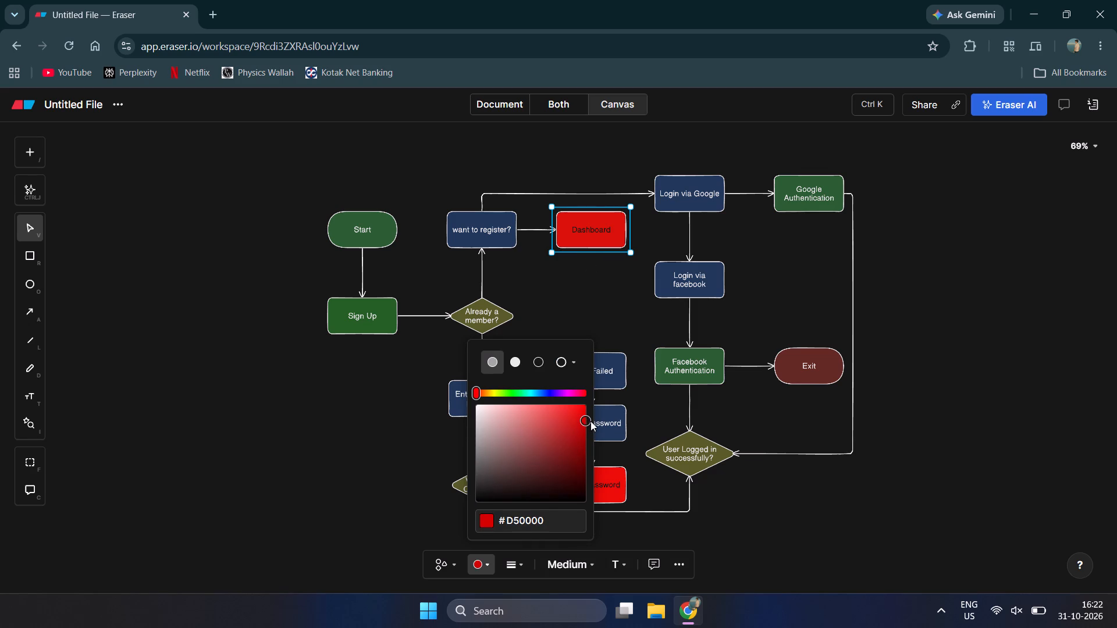
{"action": "left_click", "coordinate": [349, 443]}
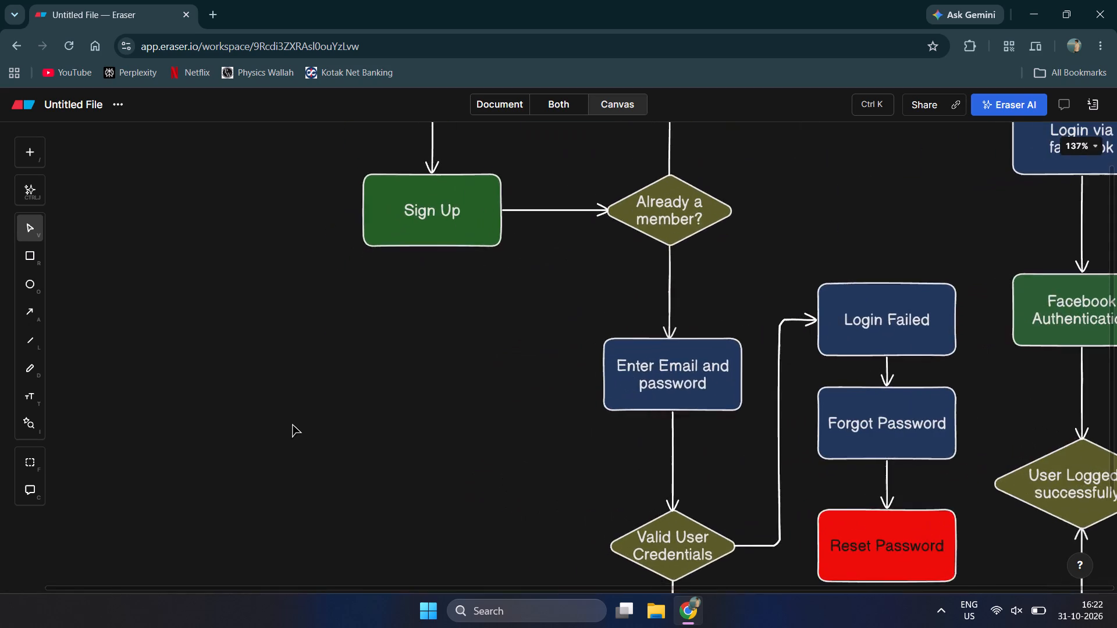
Examine the whole flowchart, checking its layout, connecting arrows and node fill colours.
{"action": "scroll", "coordinate": [292, 423], "scroll_direction": "left", "scroll_amount": 1}
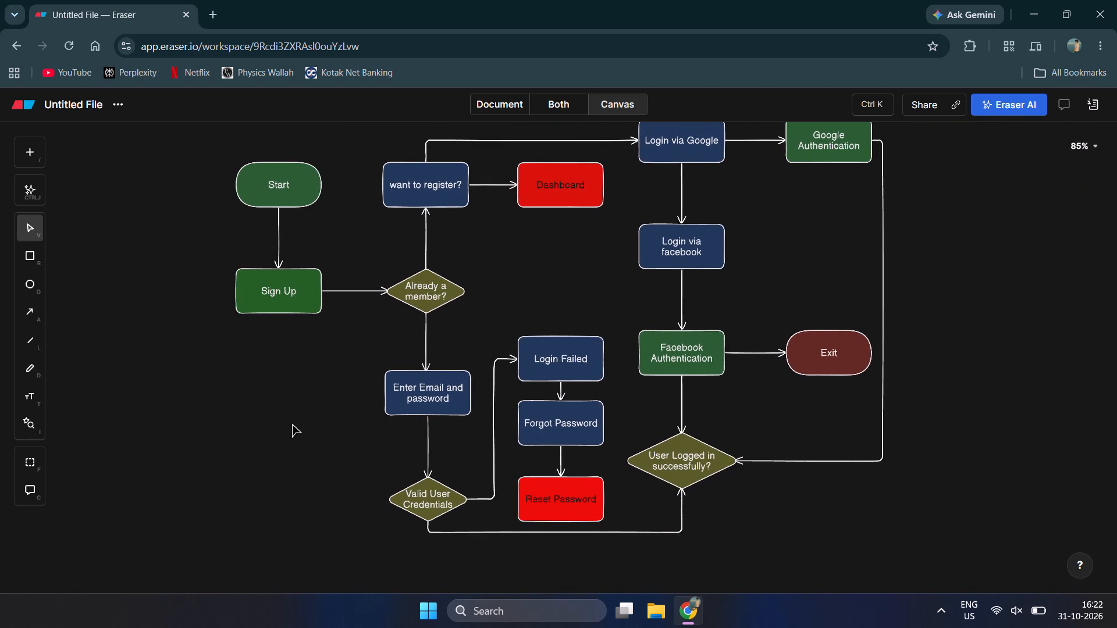
{"action": "scroll", "coordinate": [292, 423], "scroll_direction": "up", "scroll_amount": 1}
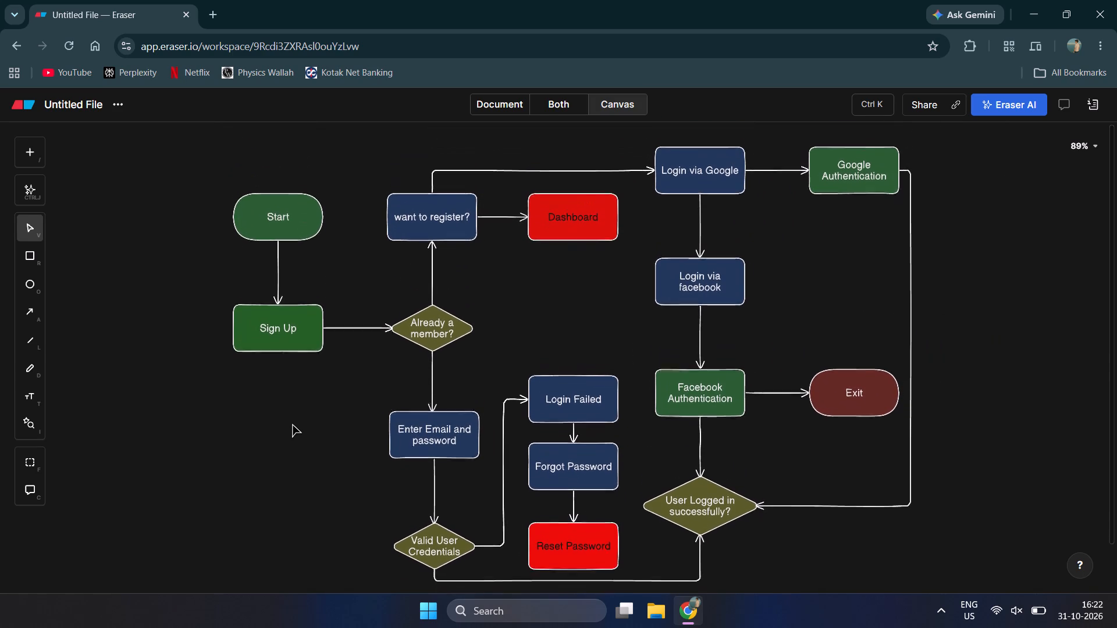
{"action": "scroll", "coordinate": [292, 423], "scroll_direction": "up", "scroll_amount": 1}
{"action": "scroll", "coordinate": [292, 423], "scroll_direction": "down", "scroll_amount": 1}
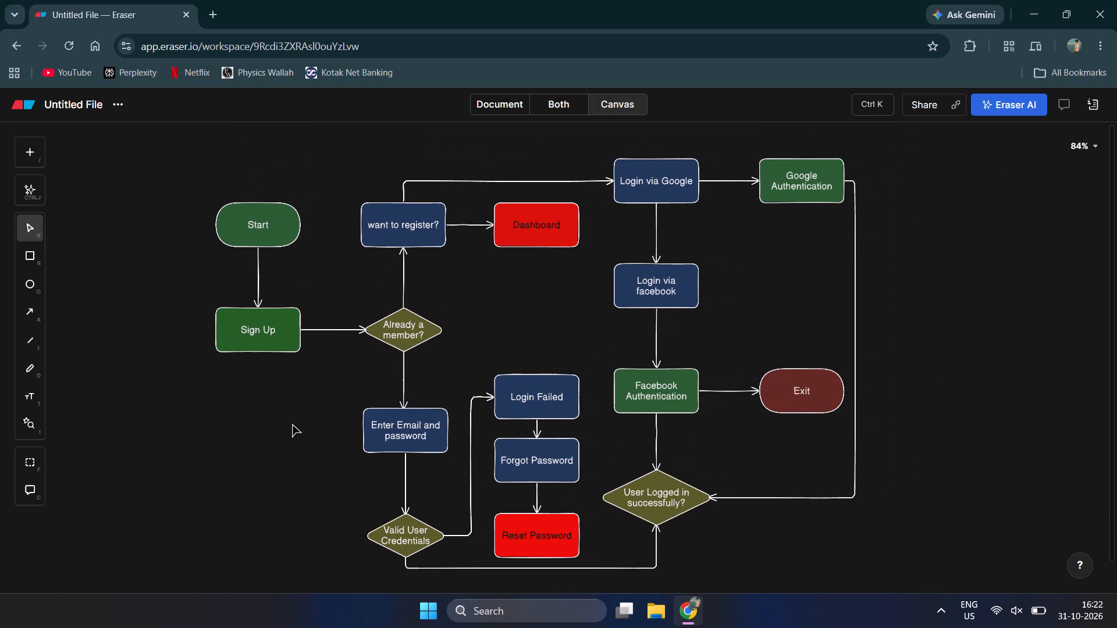
{"action": "scroll", "coordinate": [292, 423], "scroll_direction": "down", "scroll_amount": 1}
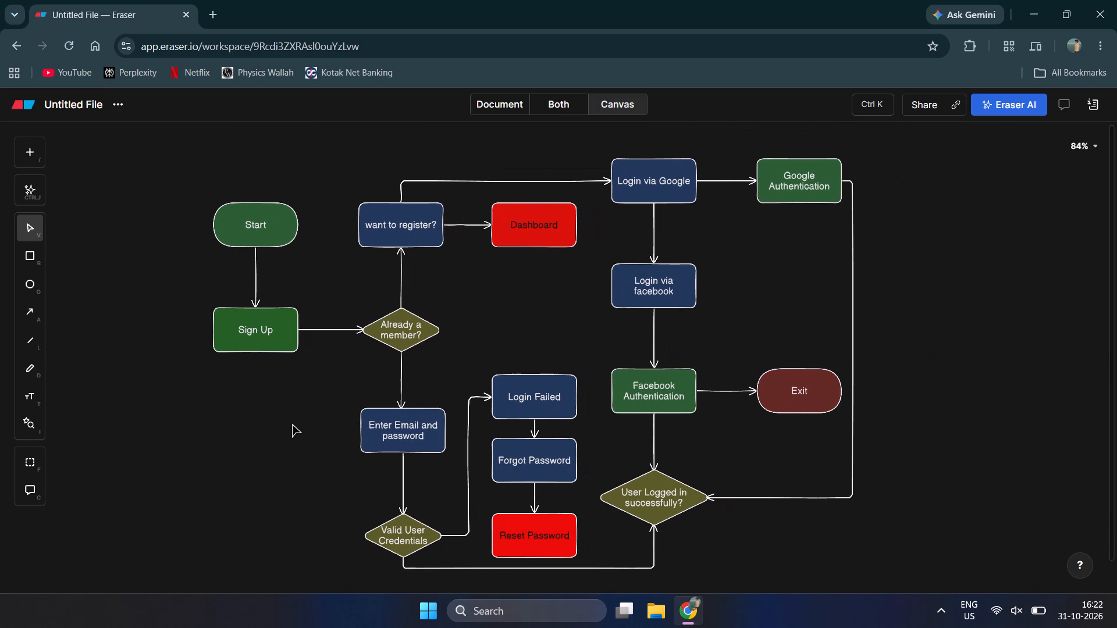
{"action": "scroll", "coordinate": [292, 423], "scroll_direction": "down", "scroll_amount": 3}
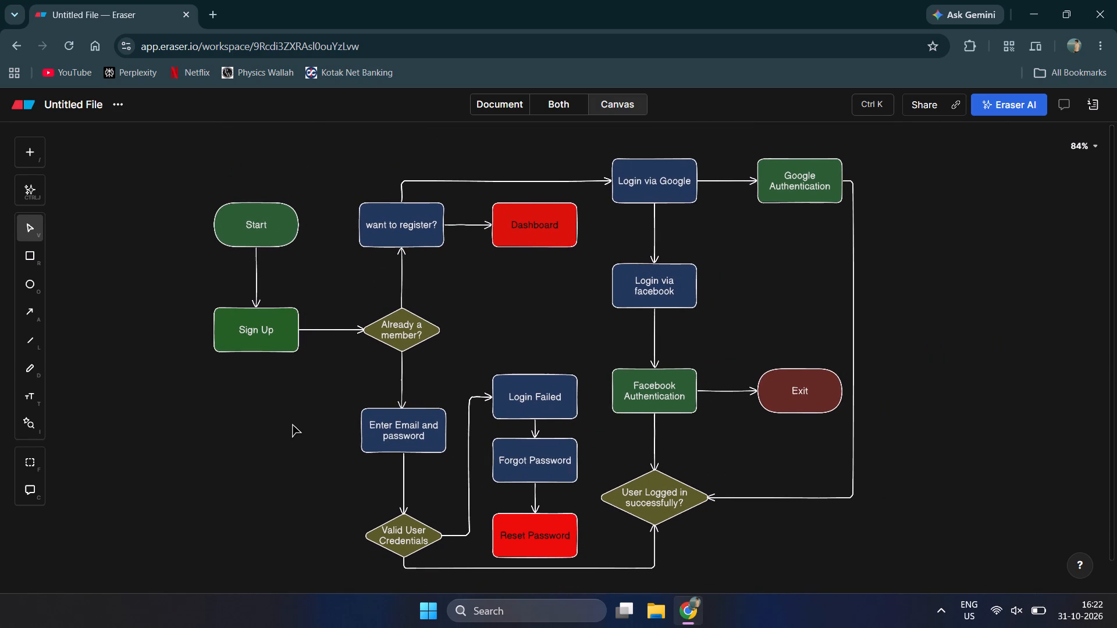
{"action": "scroll", "coordinate": [292, 423], "scroll_direction": "down", "scroll_amount": 1}
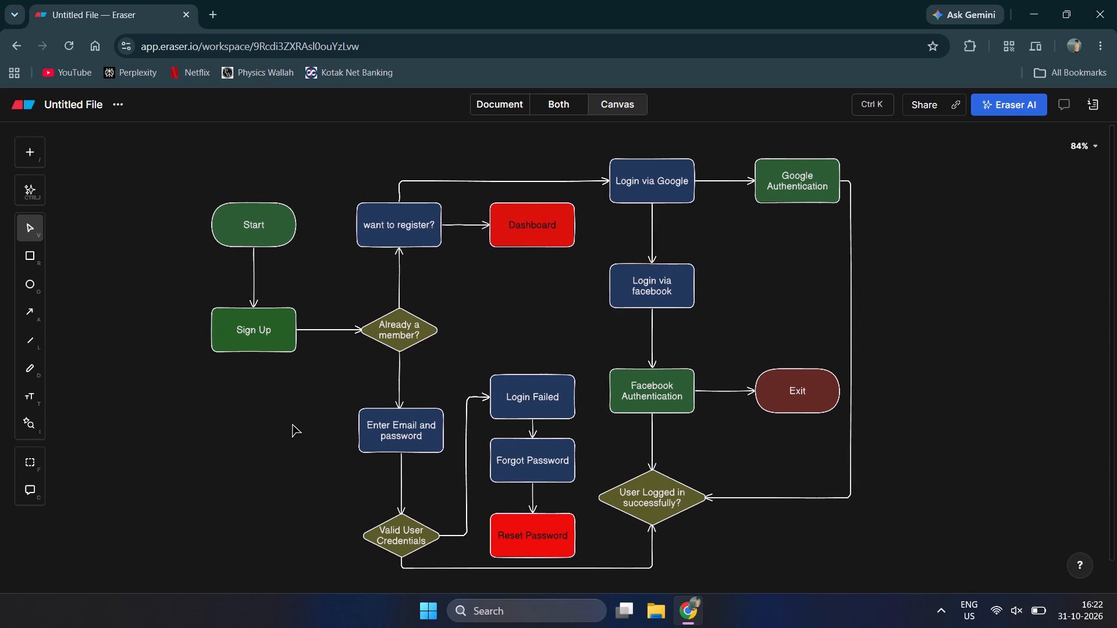
{"action": "scroll", "coordinate": [292, 423], "scroll_direction": "down", "scroll_amount": 2}
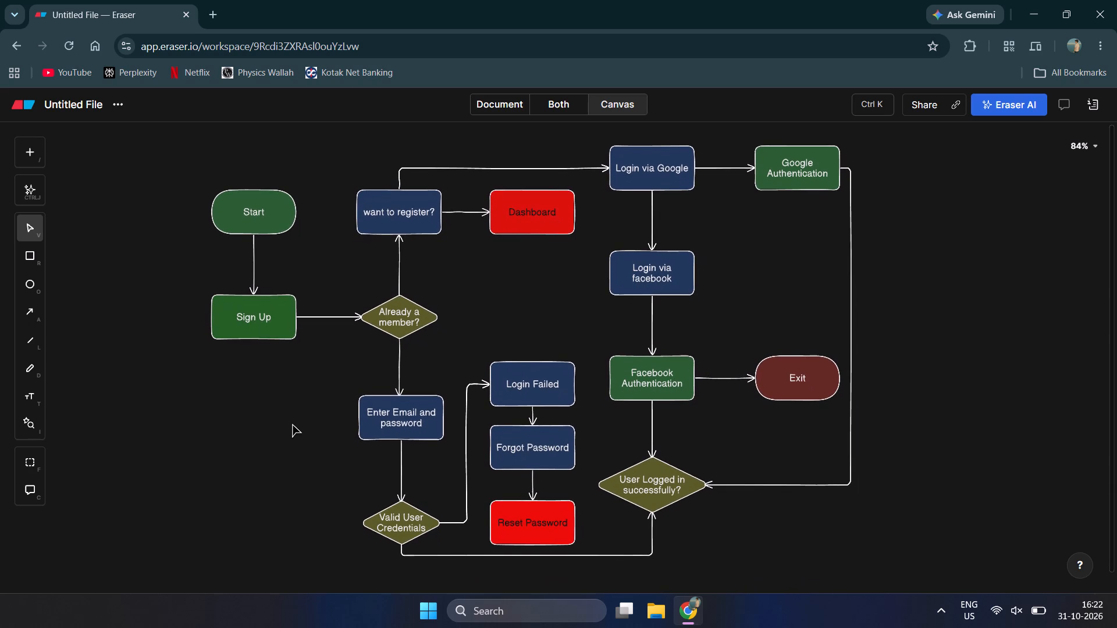
{"action": "scroll", "coordinate": [292, 423], "scroll_direction": "down", "scroll_amount": 1}
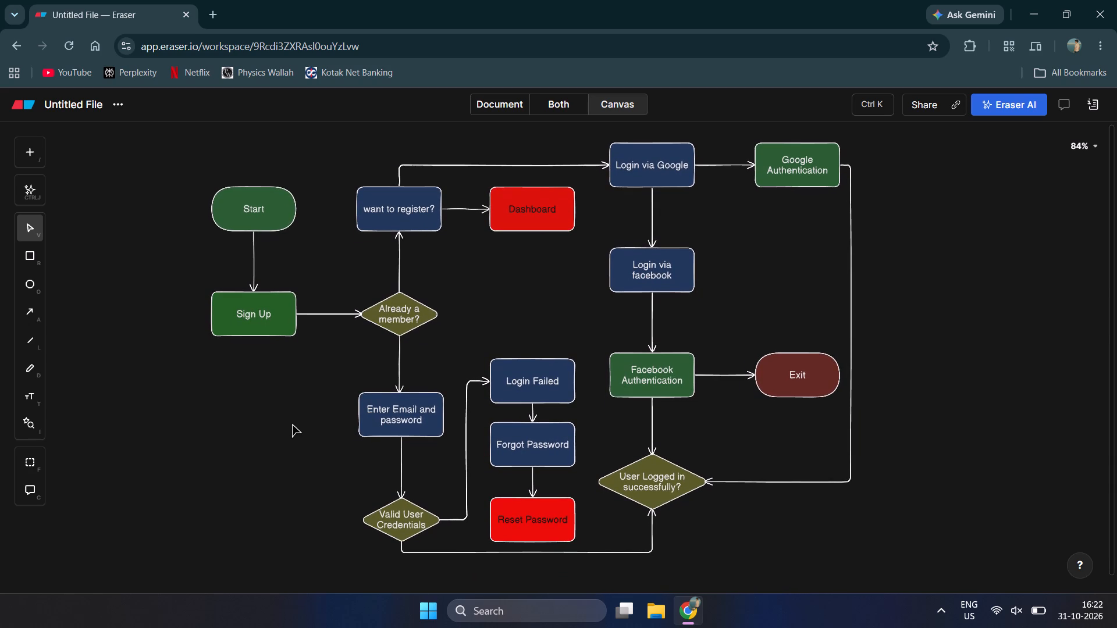
{"action": "scroll", "coordinate": [292, 423], "scroll_direction": "down", "scroll_amount": 3}
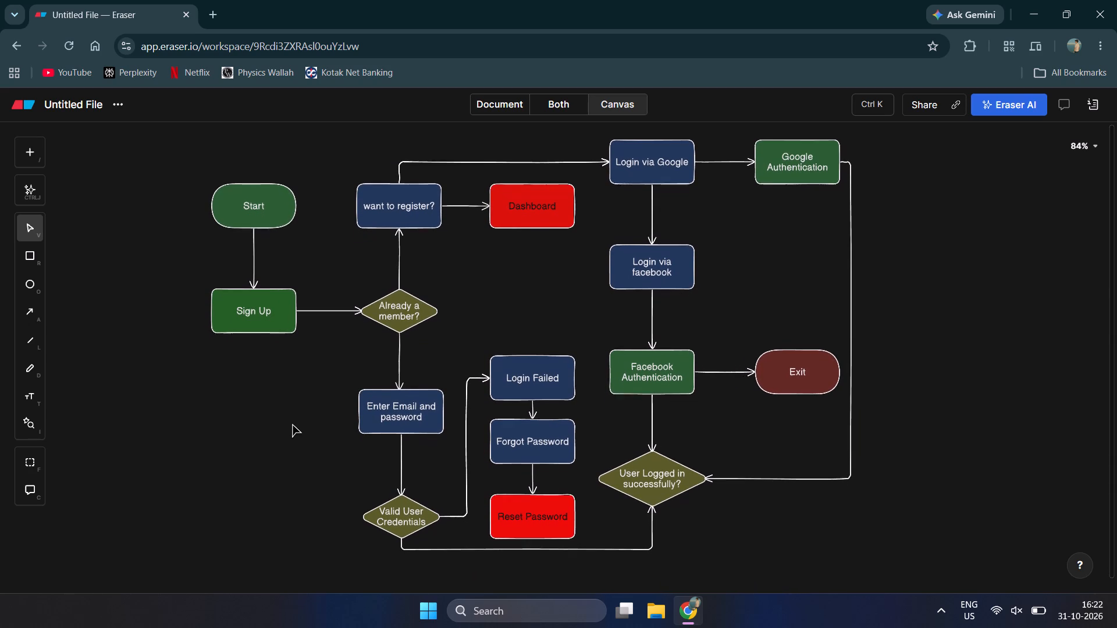
{"action": "scroll", "coordinate": [292, 423], "scroll_direction": "down", "scroll_amount": 2}
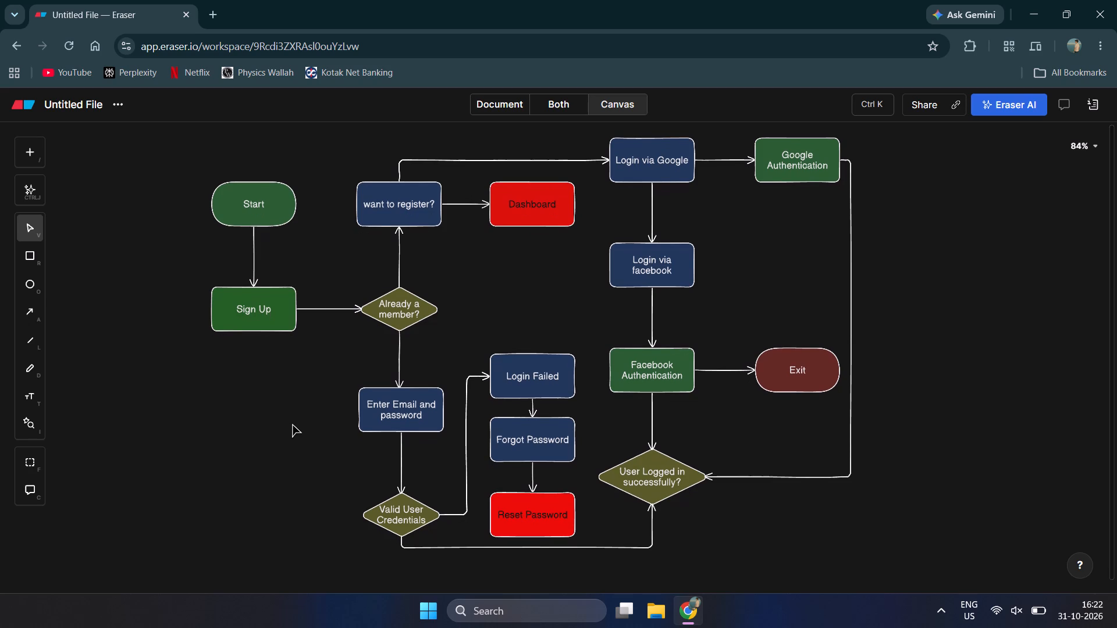
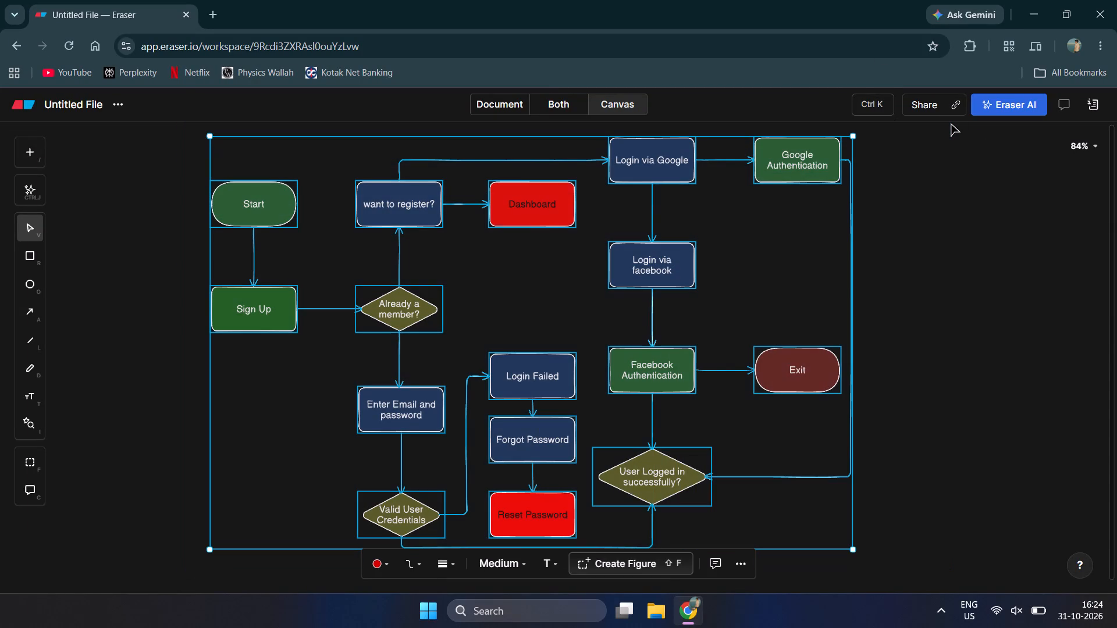
Wrap the selected flowchart in a figure and copy that figure as a PNG.
{"action": "left_click", "coordinate": [610, 559]}
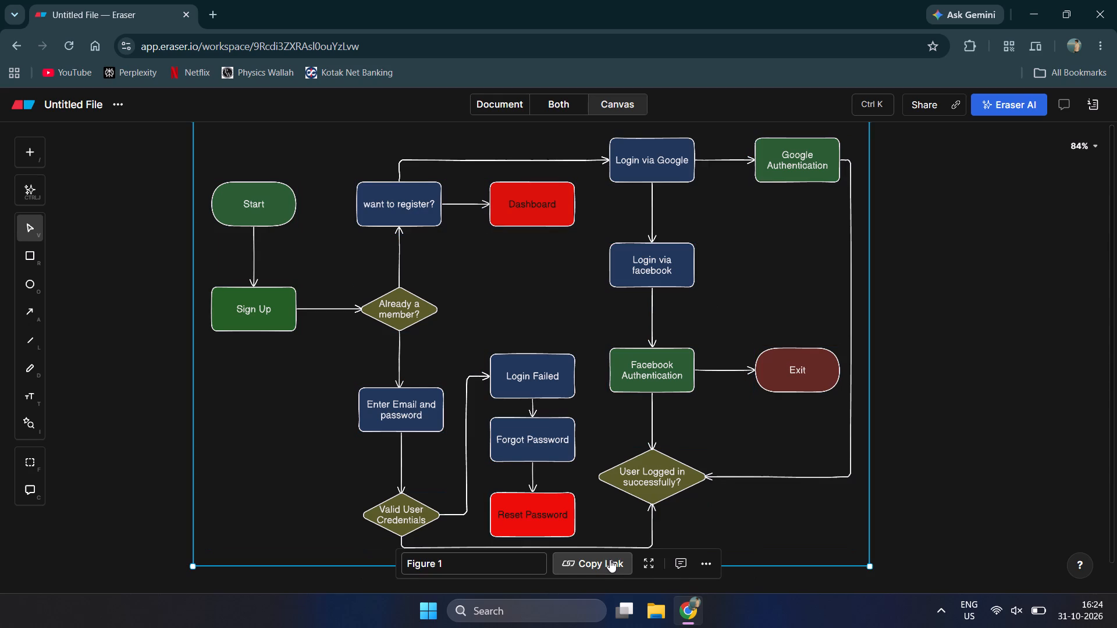
{"action": "left_click", "coordinate": [702, 560]}
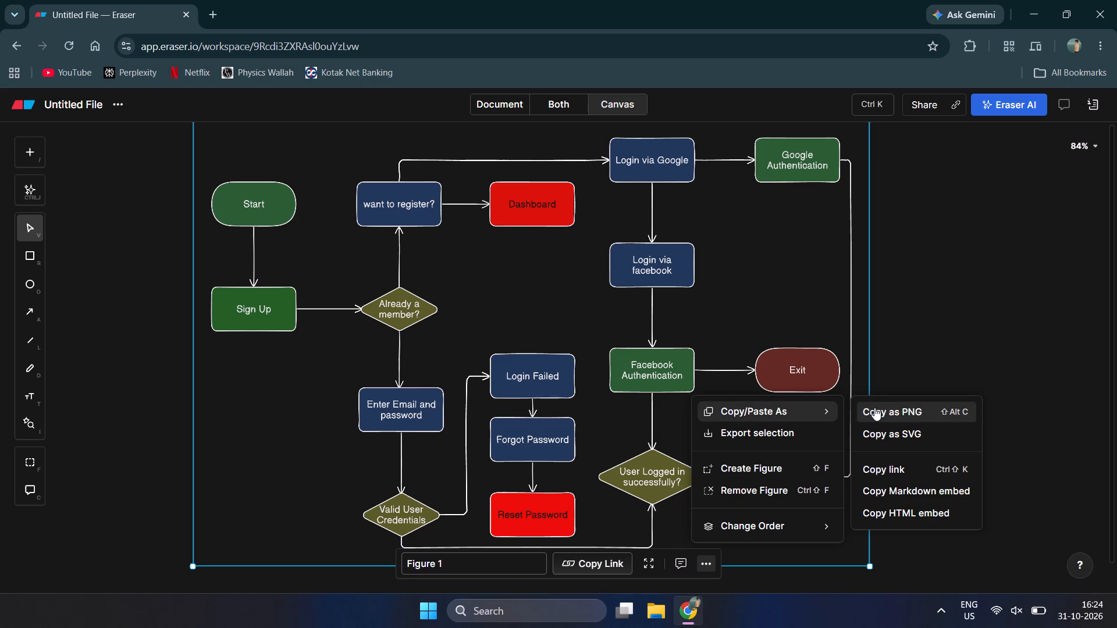
{"action": "left_click", "coordinate": [874, 408]}
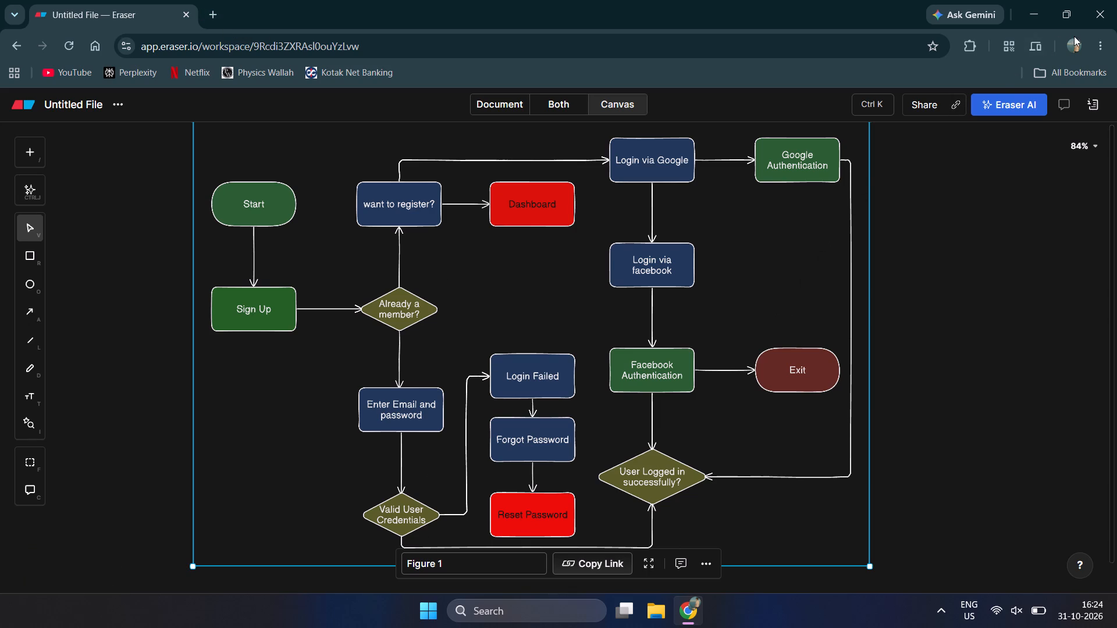
Switch to the school Chrome profile from the desktop and open Figma's recent files there.
{"action": "left_click", "coordinate": [1036, 5]}
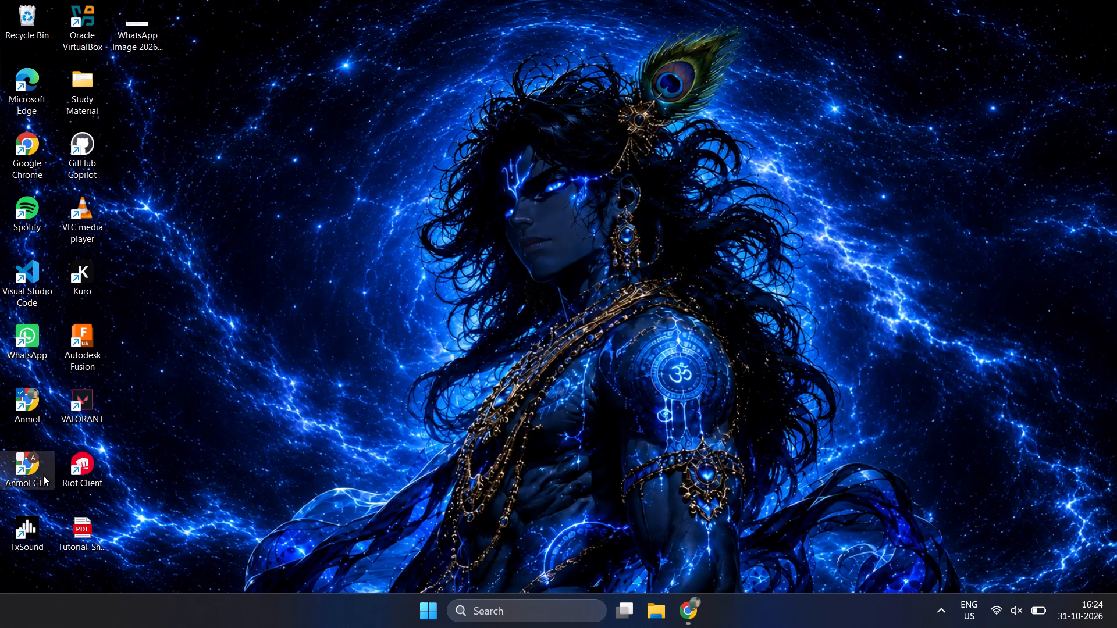
{"action": "double_click", "coordinate": [22, 467]}
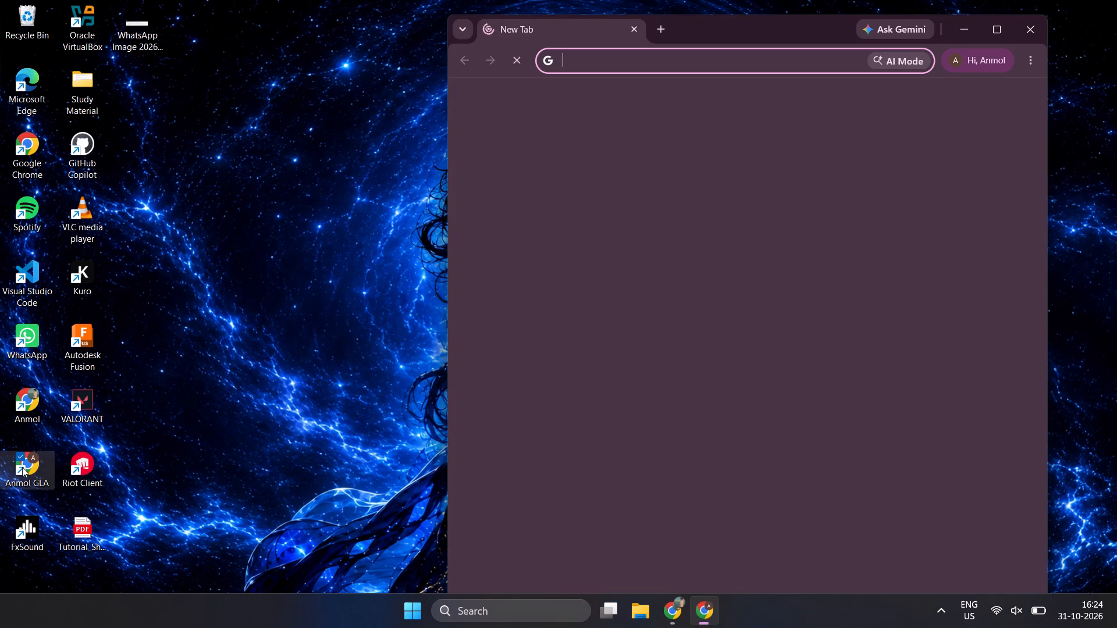
{"action": "left_click", "coordinate": [615, 473]}
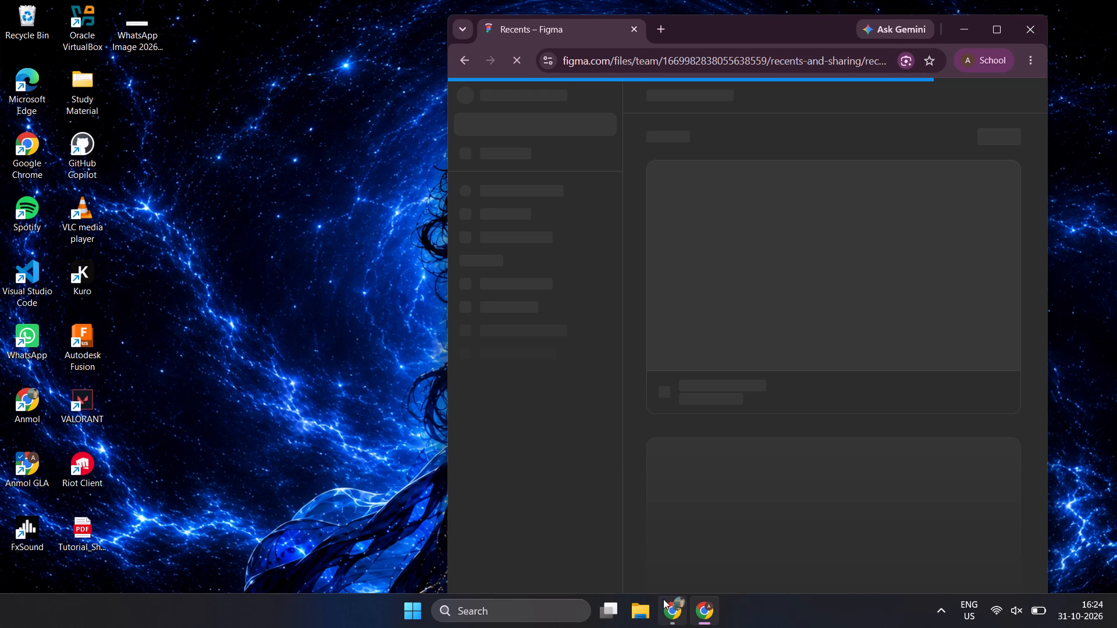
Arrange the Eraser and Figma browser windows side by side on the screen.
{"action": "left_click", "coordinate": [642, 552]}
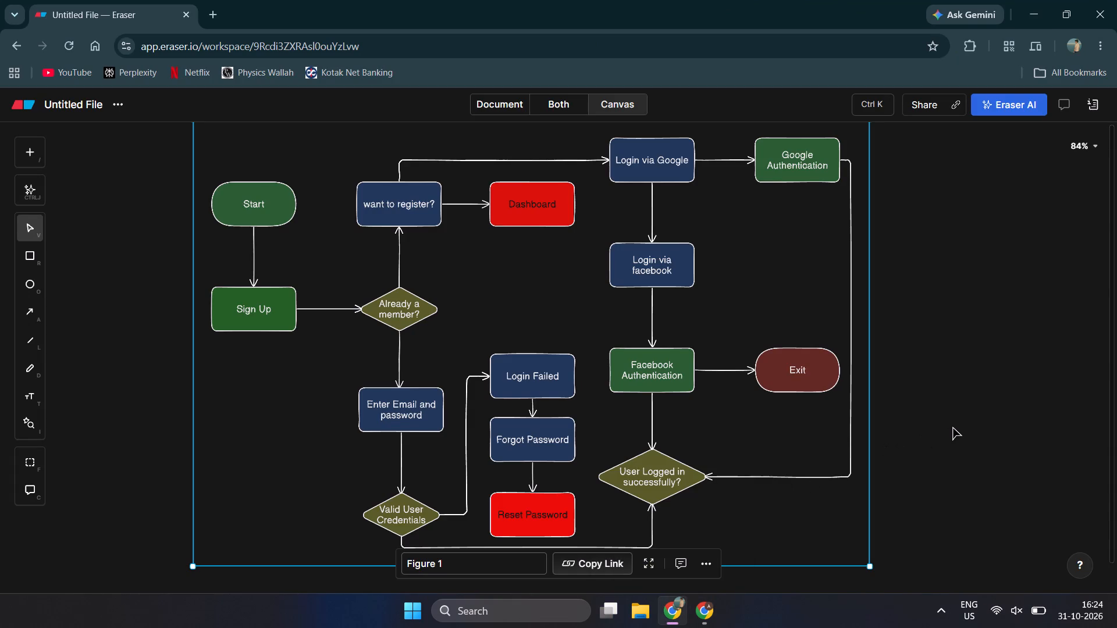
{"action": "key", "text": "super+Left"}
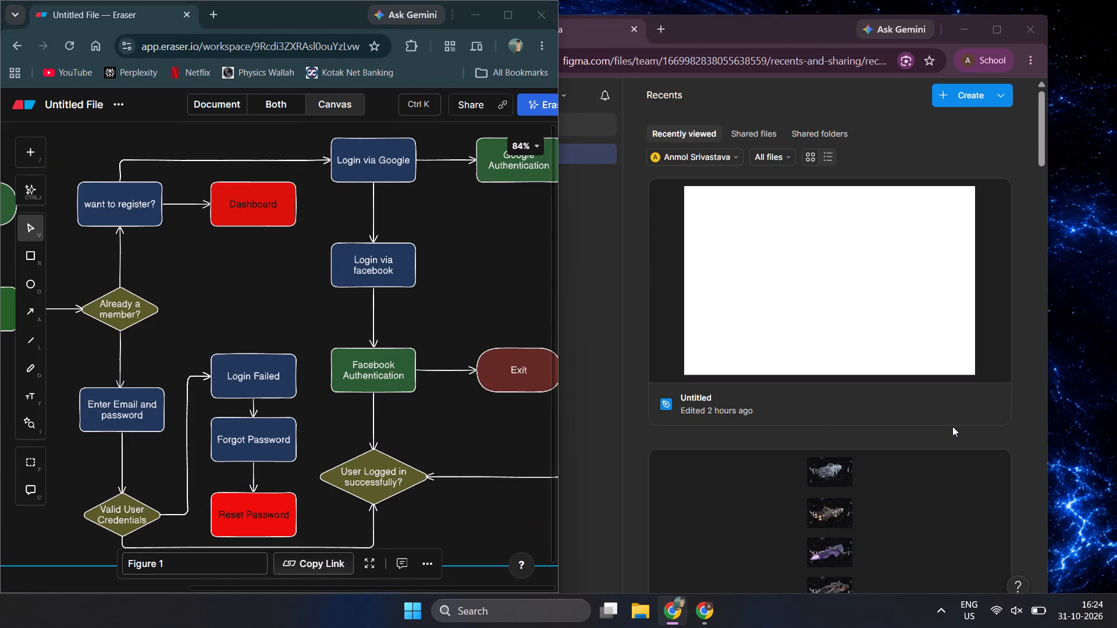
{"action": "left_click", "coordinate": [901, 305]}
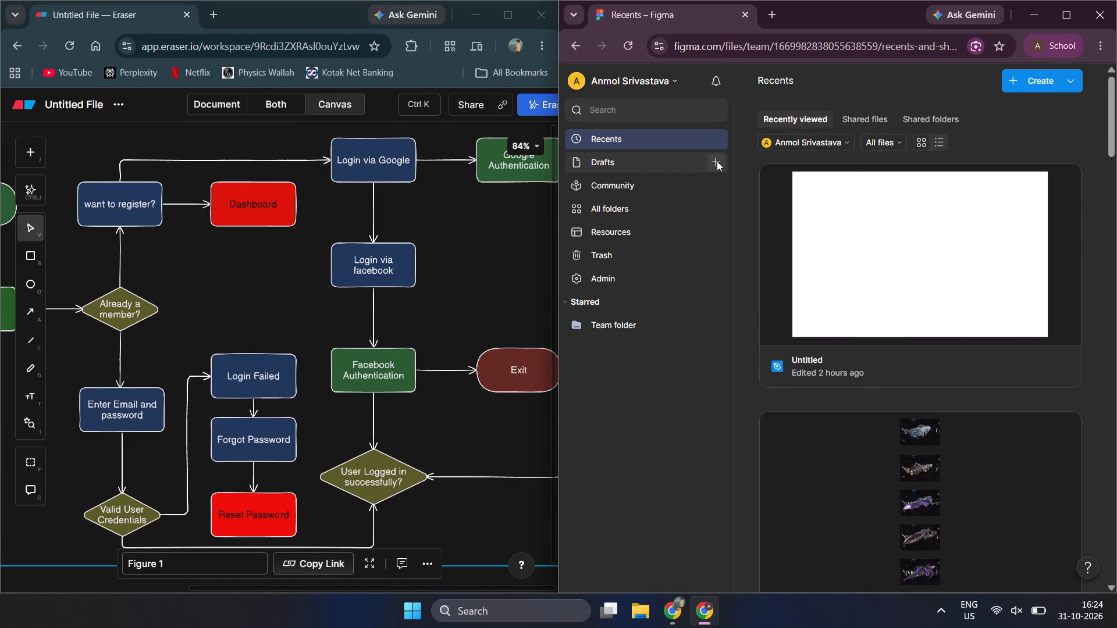
Create a new Design file in the Figma drafts.
{"action": "left_click", "coordinate": [717, 161]}
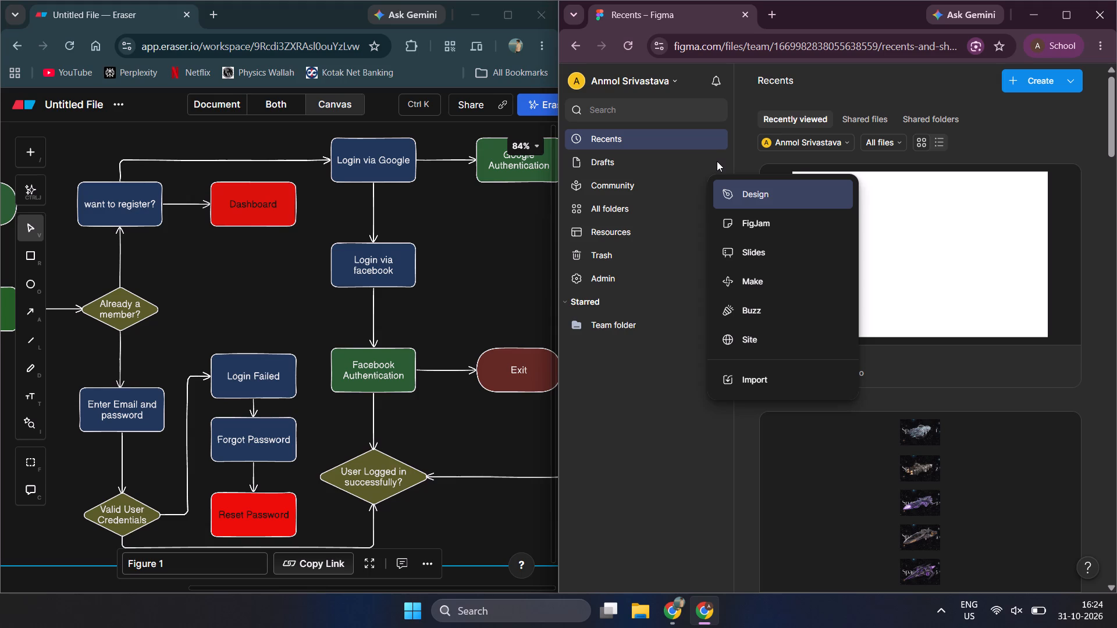
{"action": "left_click", "coordinate": [741, 191]}
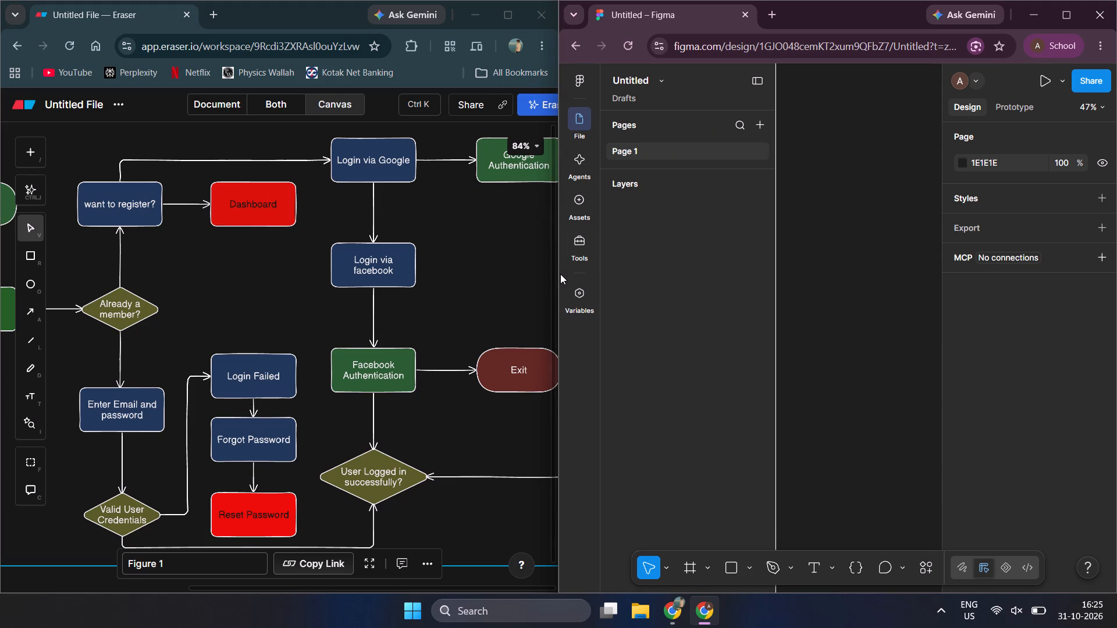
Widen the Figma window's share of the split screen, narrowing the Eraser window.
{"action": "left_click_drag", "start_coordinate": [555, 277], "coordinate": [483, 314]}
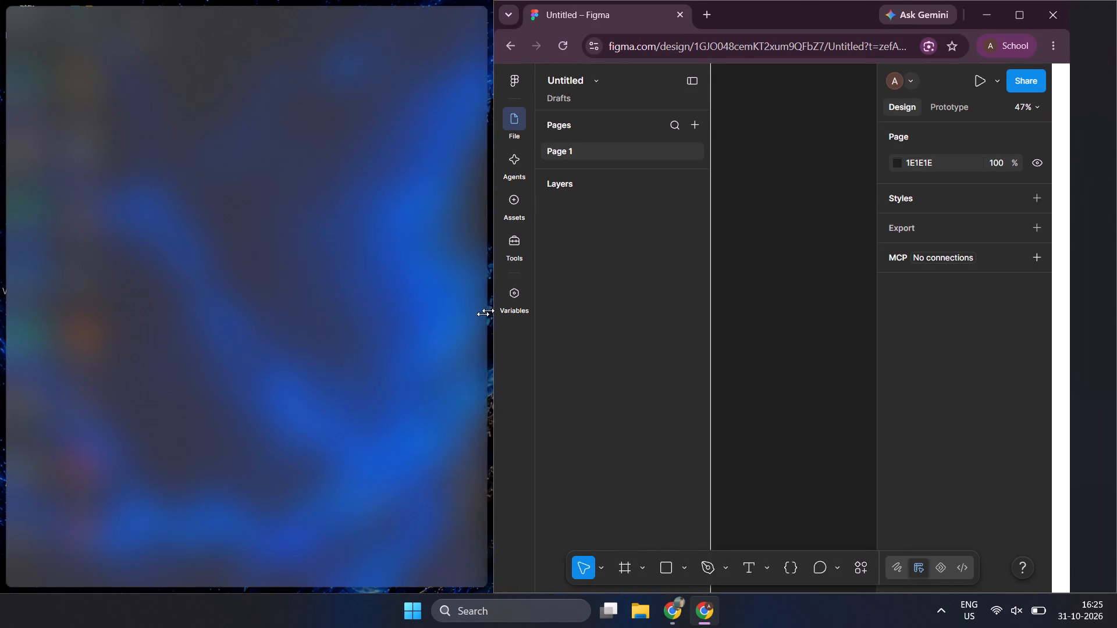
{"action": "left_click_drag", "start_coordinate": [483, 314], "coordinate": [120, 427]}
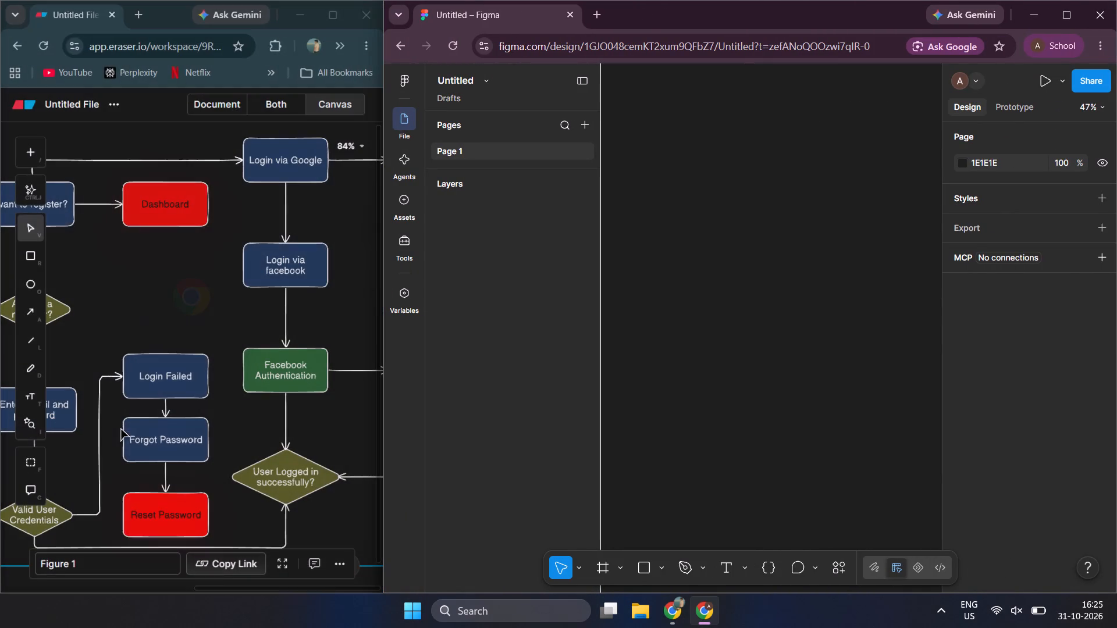
Maximize the Figma window, paste the copied flowchart PNG onto Page 1 and enlarge it to about 2301 × 1751.
{"action": "left_click", "coordinate": [1063, 9]}
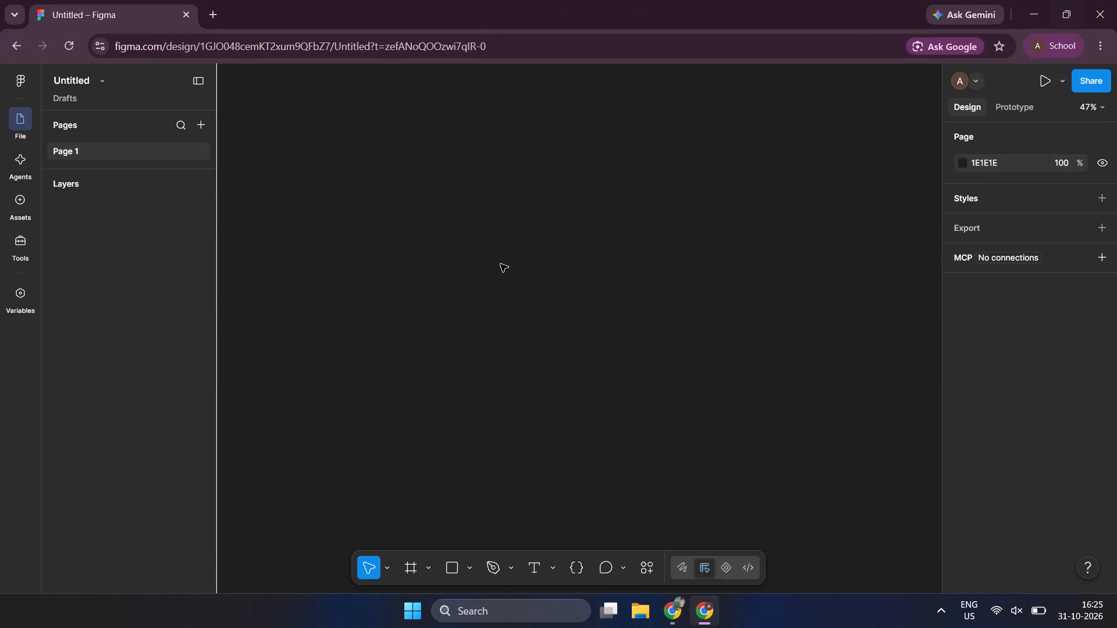
{"action": "left_click", "coordinate": [428, 308]}
{"action": "key", "text": "ctrl+v"}
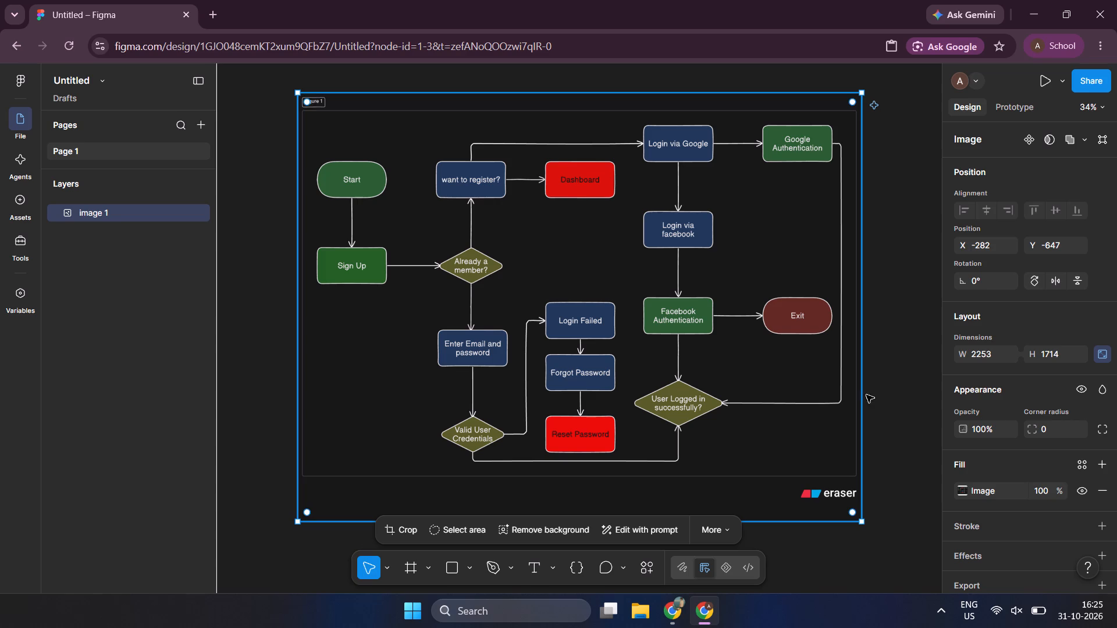
{"action": "left_click_drag", "start_coordinate": [865, 524], "coordinate": [873, 499]}
{"action": "left_click", "coordinate": [905, 380]}
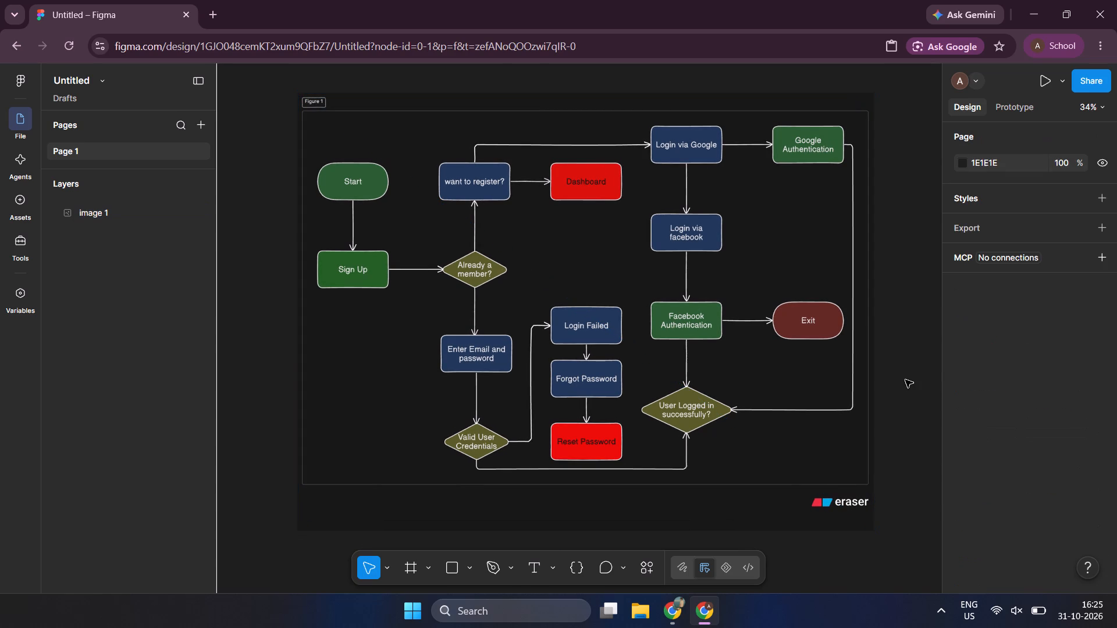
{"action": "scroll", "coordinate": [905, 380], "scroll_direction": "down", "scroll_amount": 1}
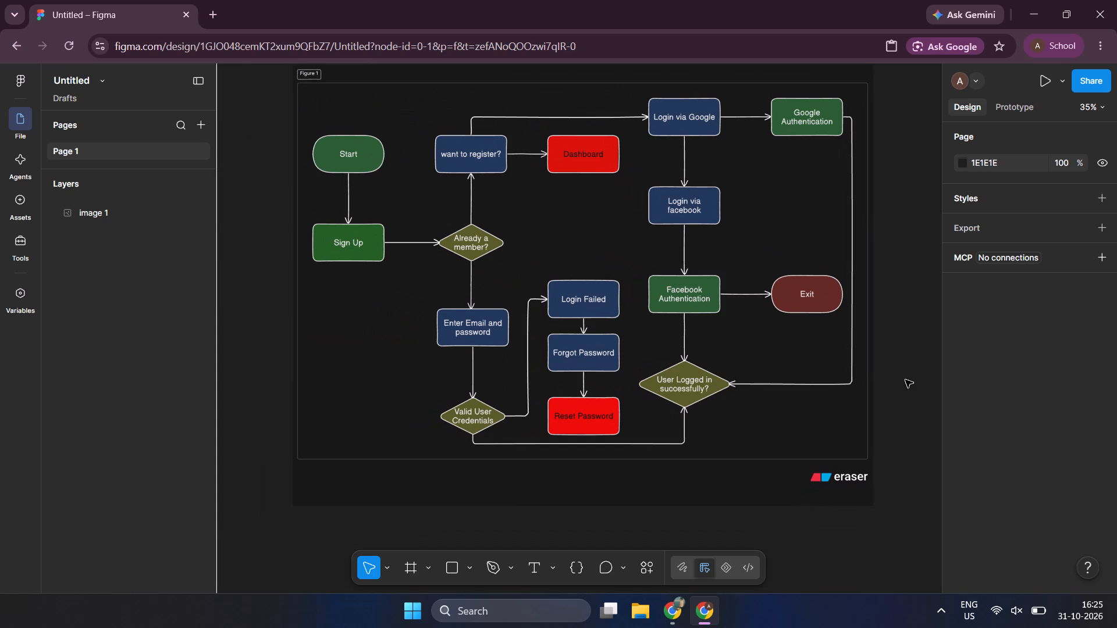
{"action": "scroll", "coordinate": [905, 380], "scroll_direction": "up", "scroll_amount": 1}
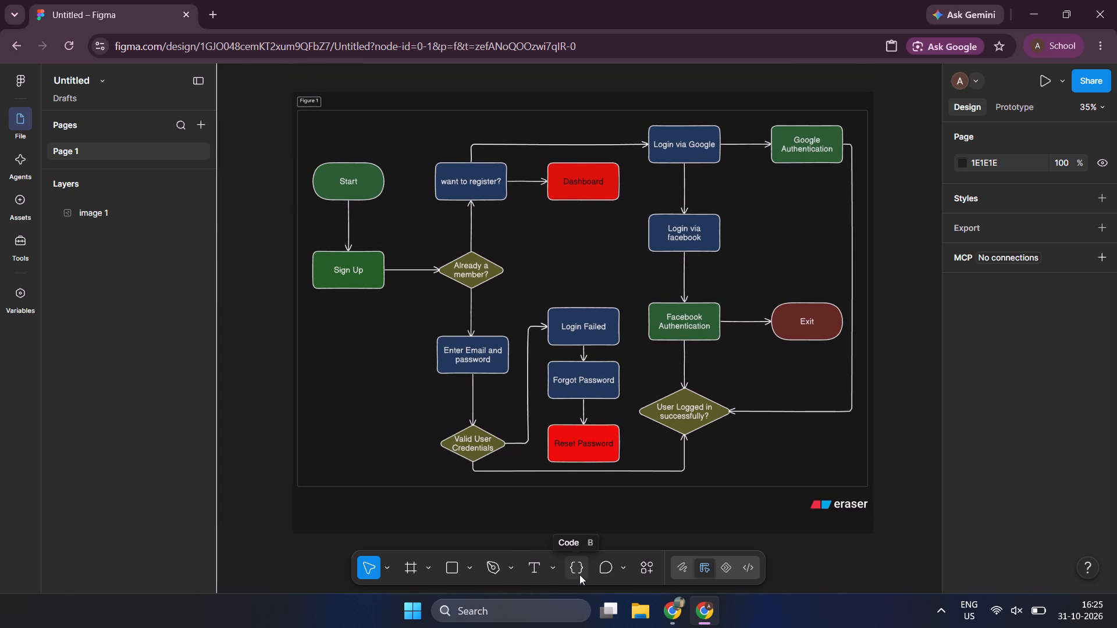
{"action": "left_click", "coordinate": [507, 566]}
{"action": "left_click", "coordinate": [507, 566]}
Crop the flowchart image to about 2253 × 1482, cutting off the eraser logo, the "Figure 1" label and the outer margins.
{"action": "left_click", "coordinate": [572, 506]}
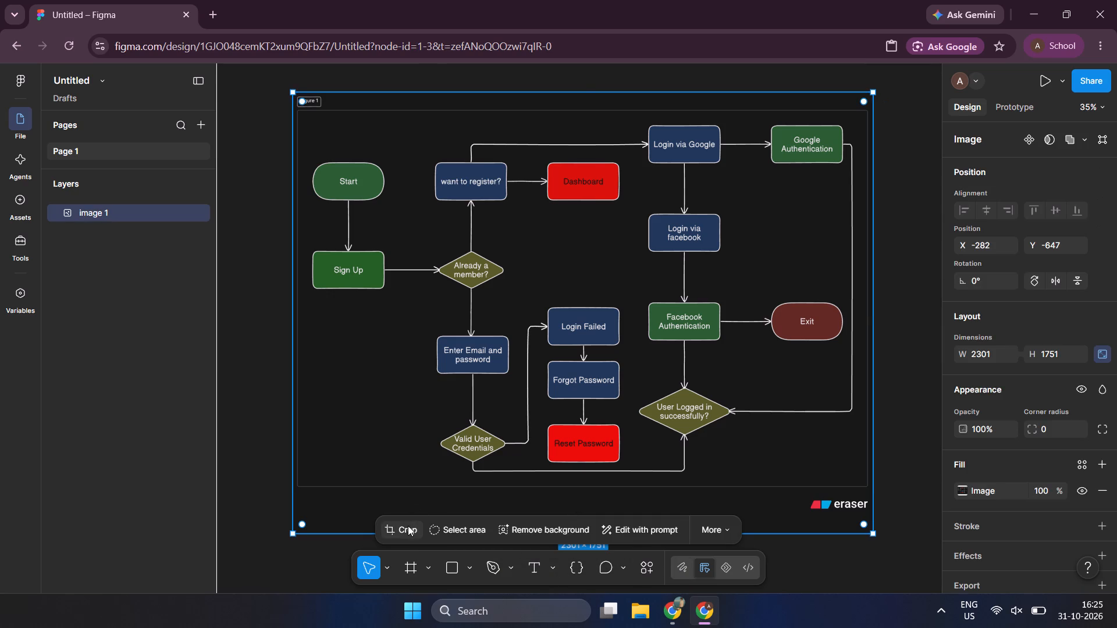
{"action": "left_click", "coordinate": [408, 526]}
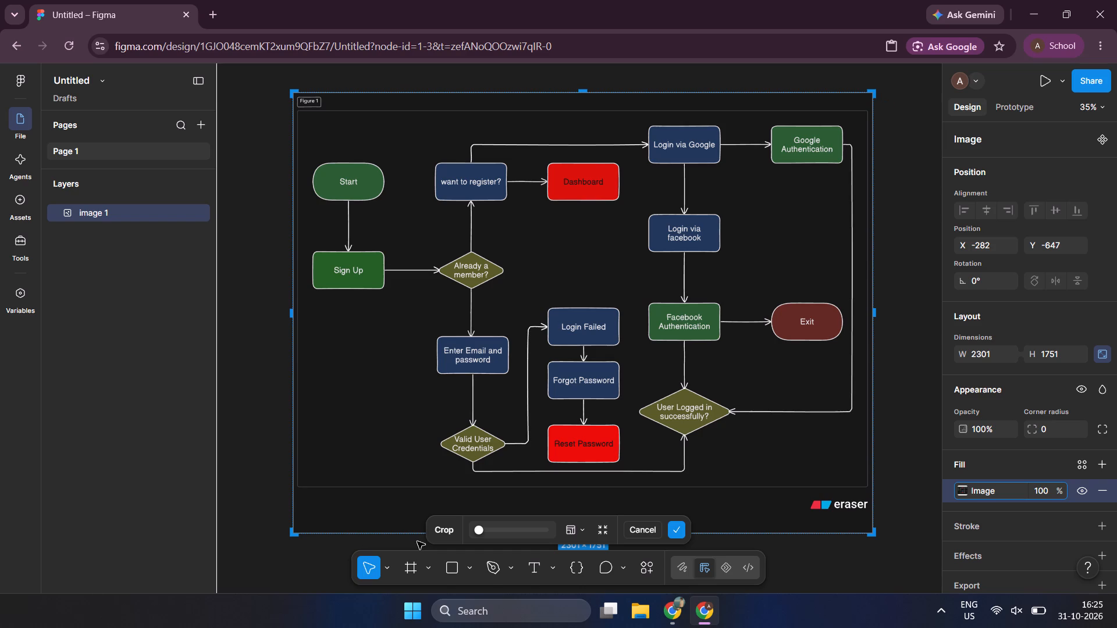
{"action": "left_click_drag", "start_coordinate": [292, 533], "coordinate": [292, 529]}
{"action": "left_click_drag", "start_coordinate": [292, 529], "coordinate": [297, 490]}
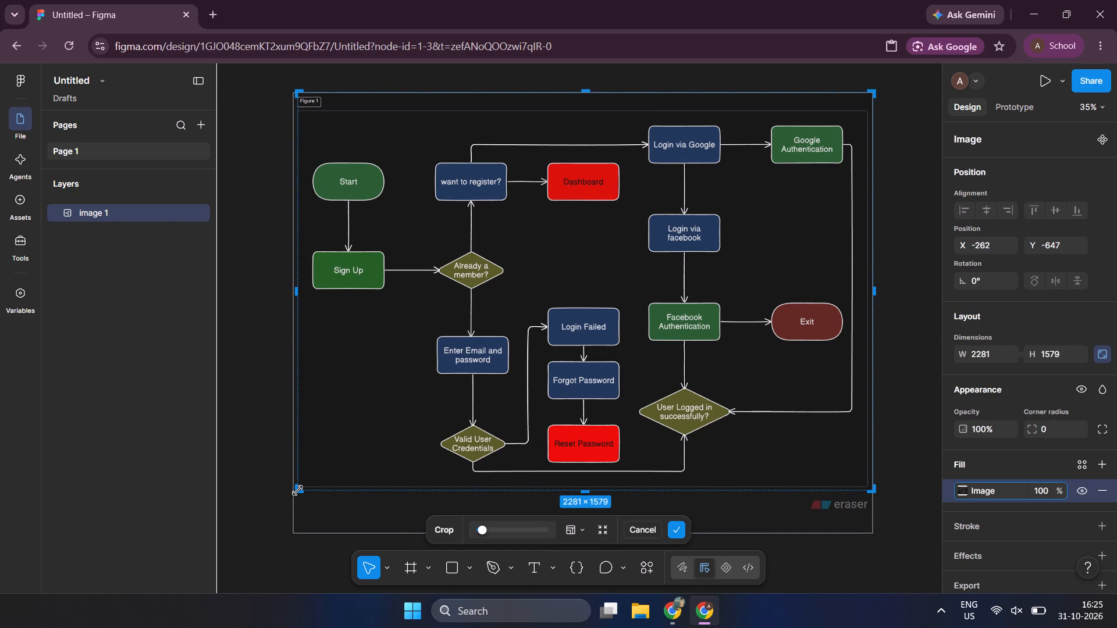
{"action": "left_click_drag", "start_coordinate": [297, 490], "coordinate": [298, 486]}
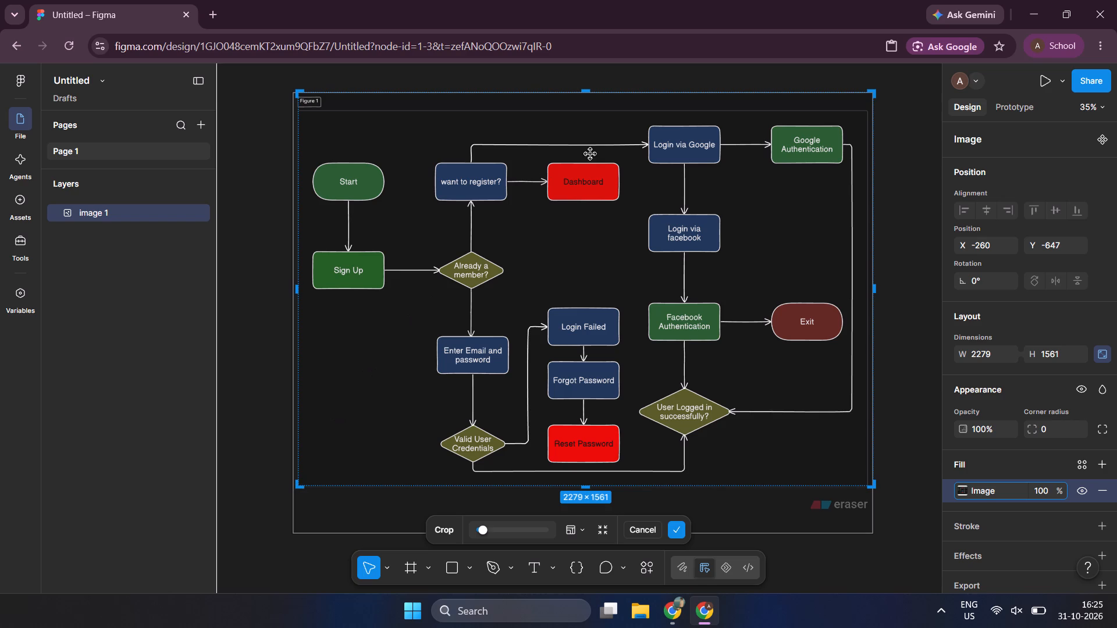
{"action": "left_click_drag", "start_coordinate": [874, 92], "coordinate": [869, 101]}
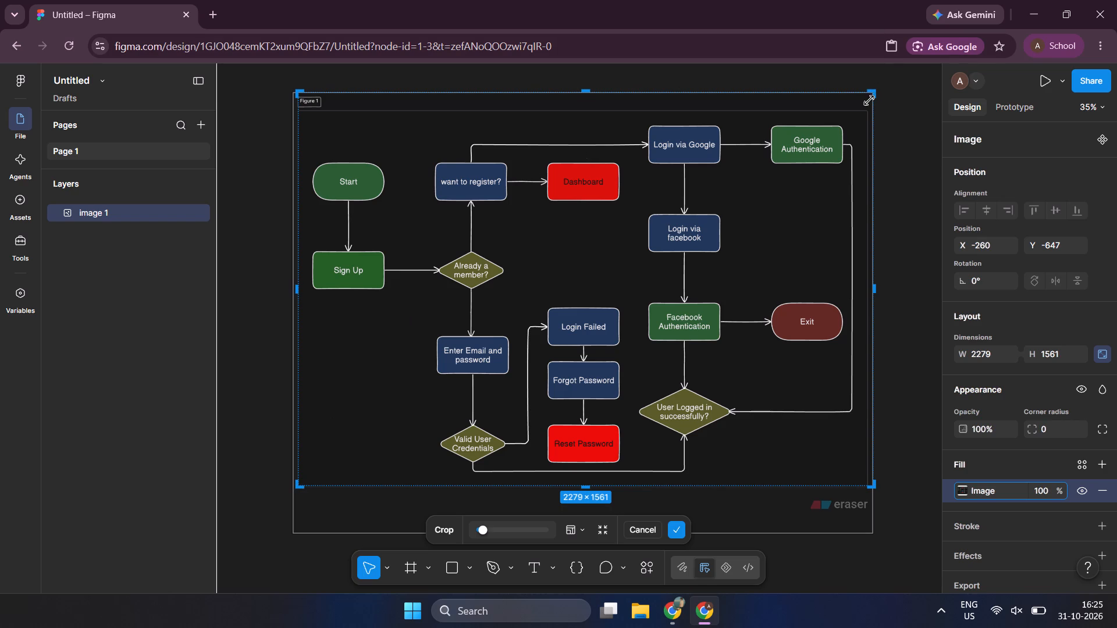
{"action": "left_click_drag", "start_coordinate": [869, 101], "coordinate": [866, 111]}
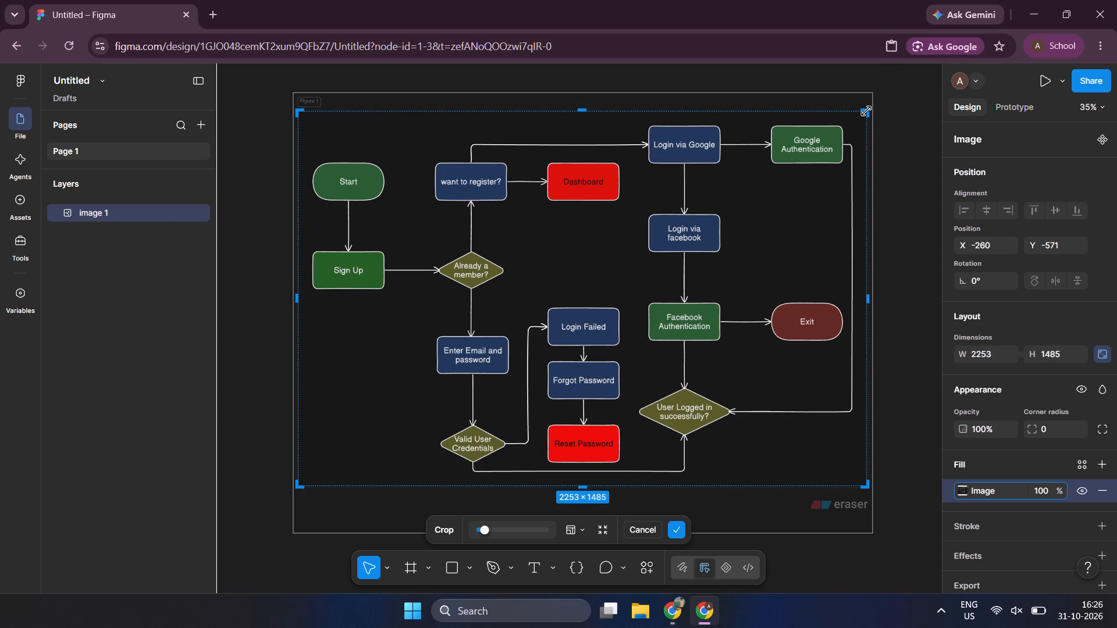
{"action": "left_click_drag", "start_coordinate": [866, 111], "coordinate": [866, 112]}
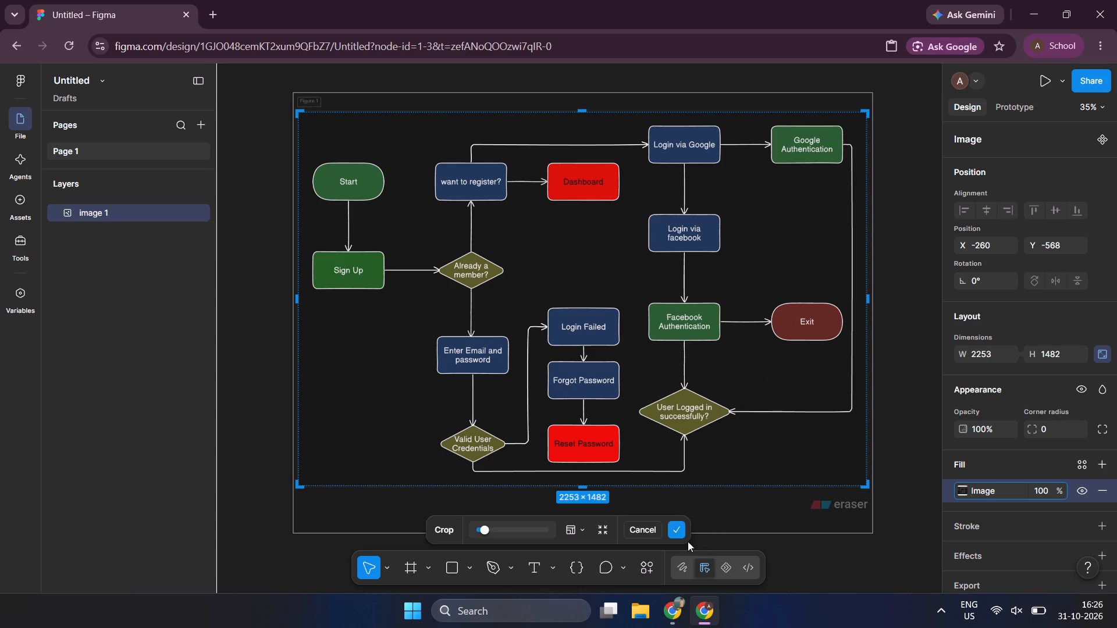
{"action": "left_click", "coordinate": [672, 536]}
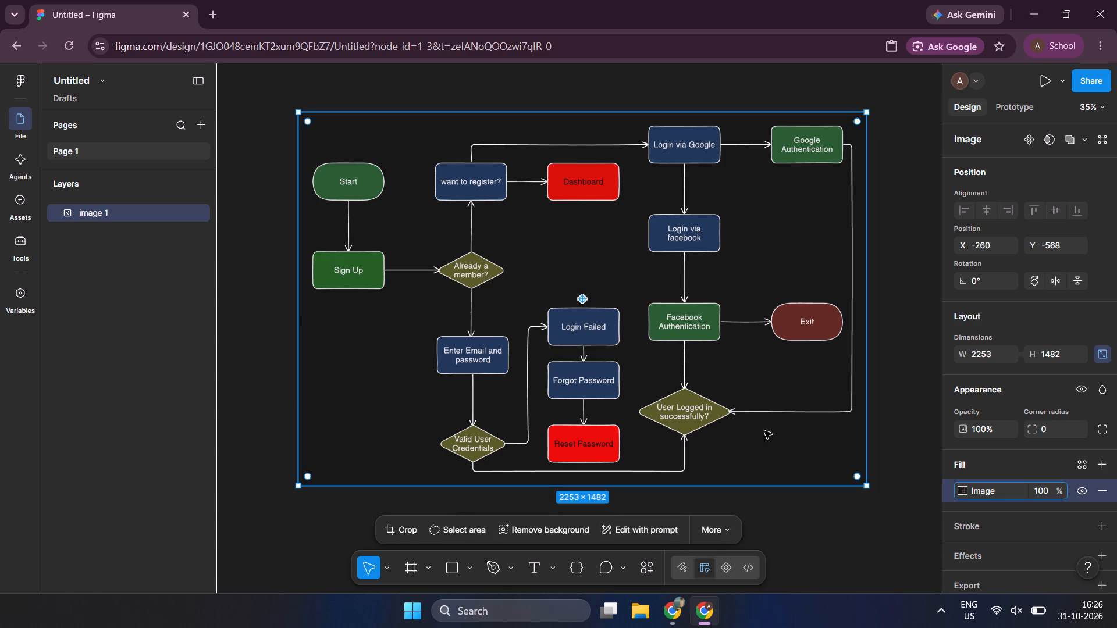
{"action": "left_click", "coordinate": [890, 371]}
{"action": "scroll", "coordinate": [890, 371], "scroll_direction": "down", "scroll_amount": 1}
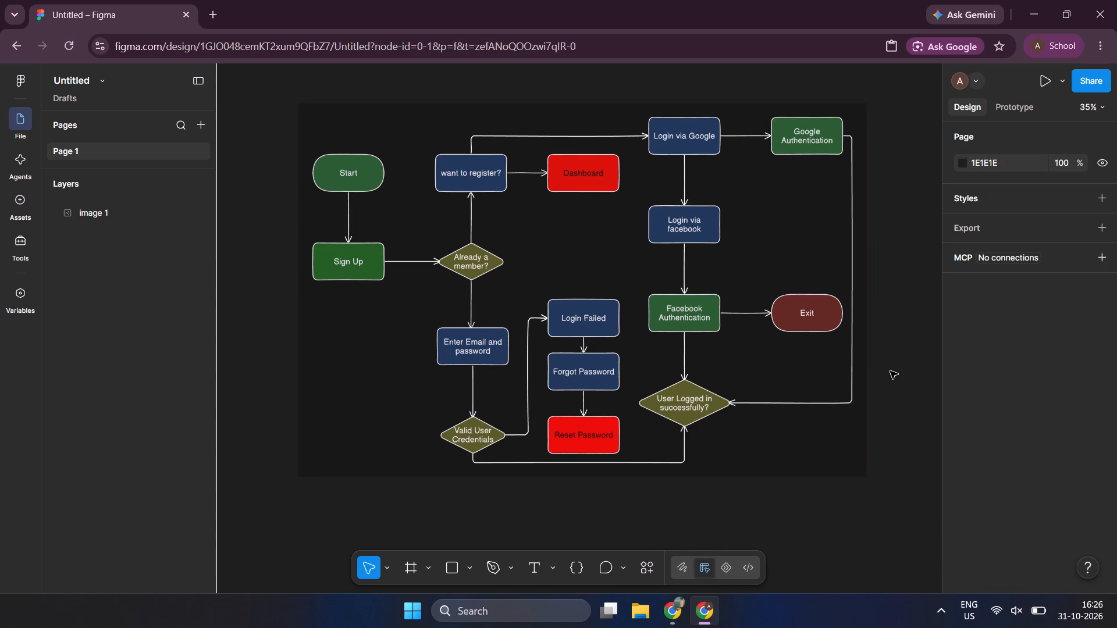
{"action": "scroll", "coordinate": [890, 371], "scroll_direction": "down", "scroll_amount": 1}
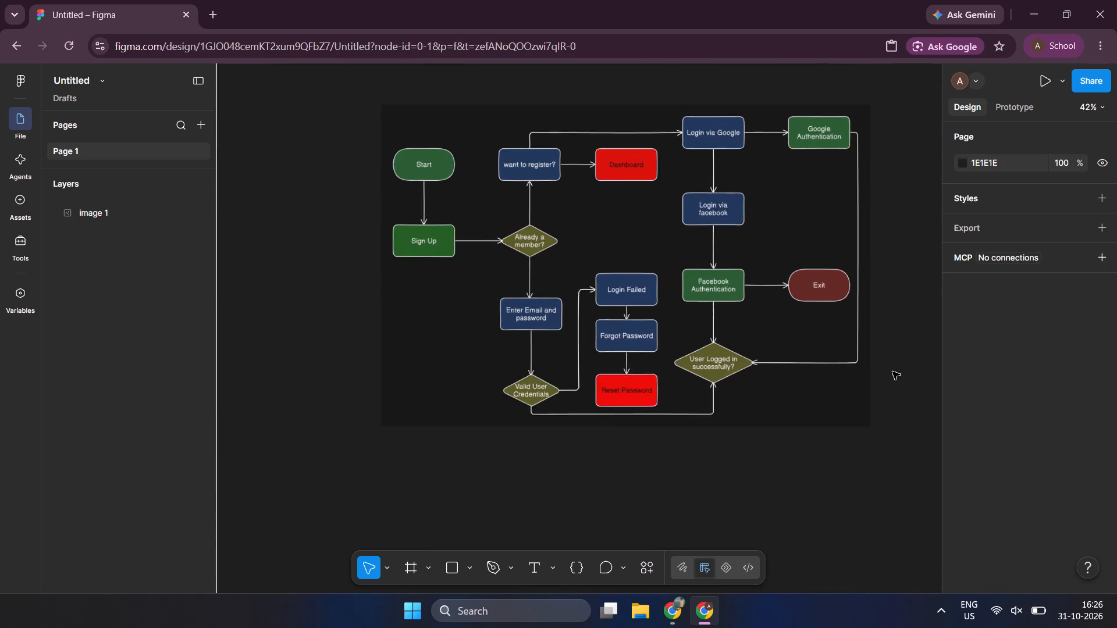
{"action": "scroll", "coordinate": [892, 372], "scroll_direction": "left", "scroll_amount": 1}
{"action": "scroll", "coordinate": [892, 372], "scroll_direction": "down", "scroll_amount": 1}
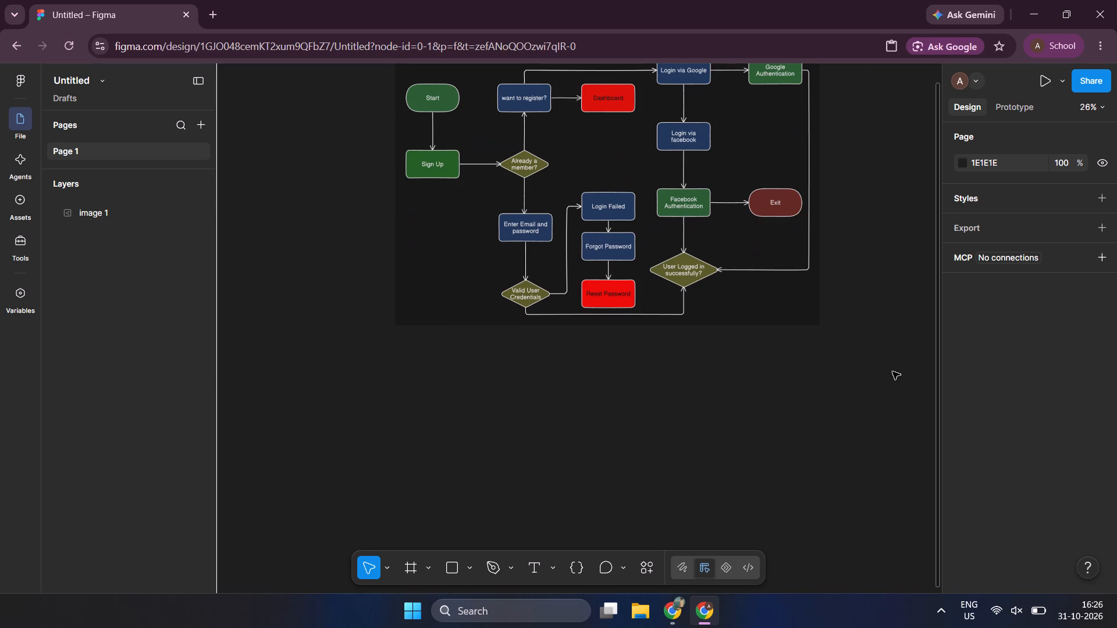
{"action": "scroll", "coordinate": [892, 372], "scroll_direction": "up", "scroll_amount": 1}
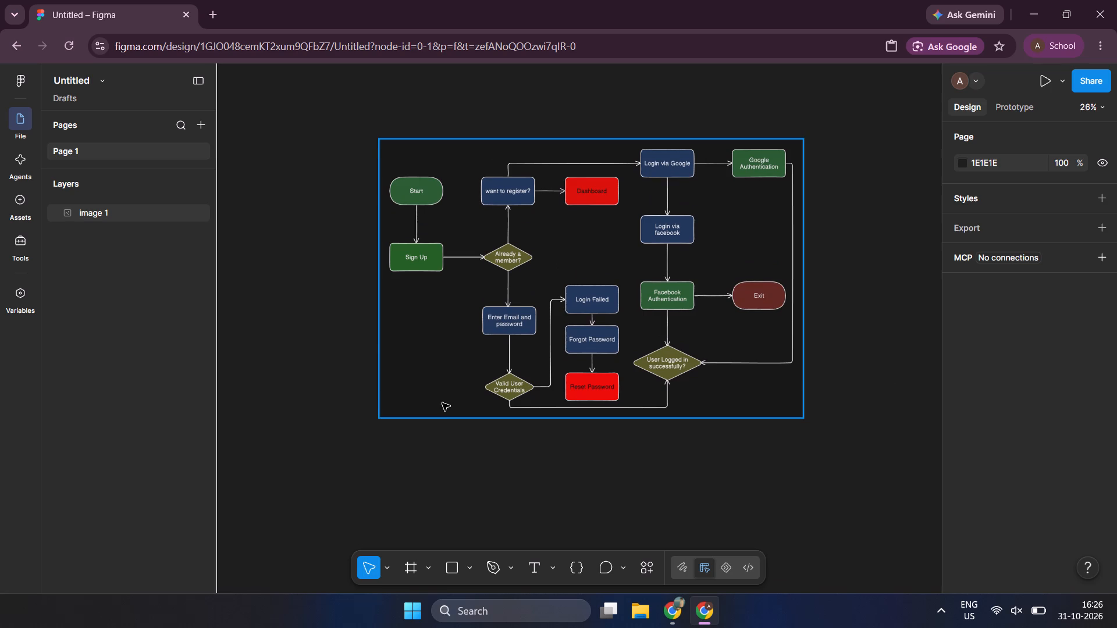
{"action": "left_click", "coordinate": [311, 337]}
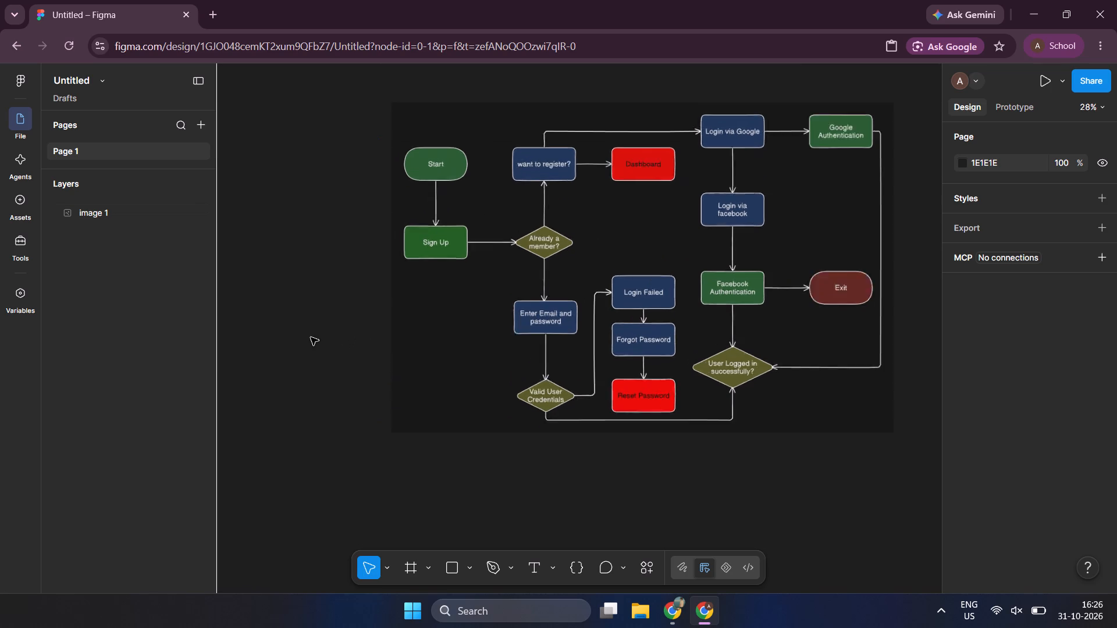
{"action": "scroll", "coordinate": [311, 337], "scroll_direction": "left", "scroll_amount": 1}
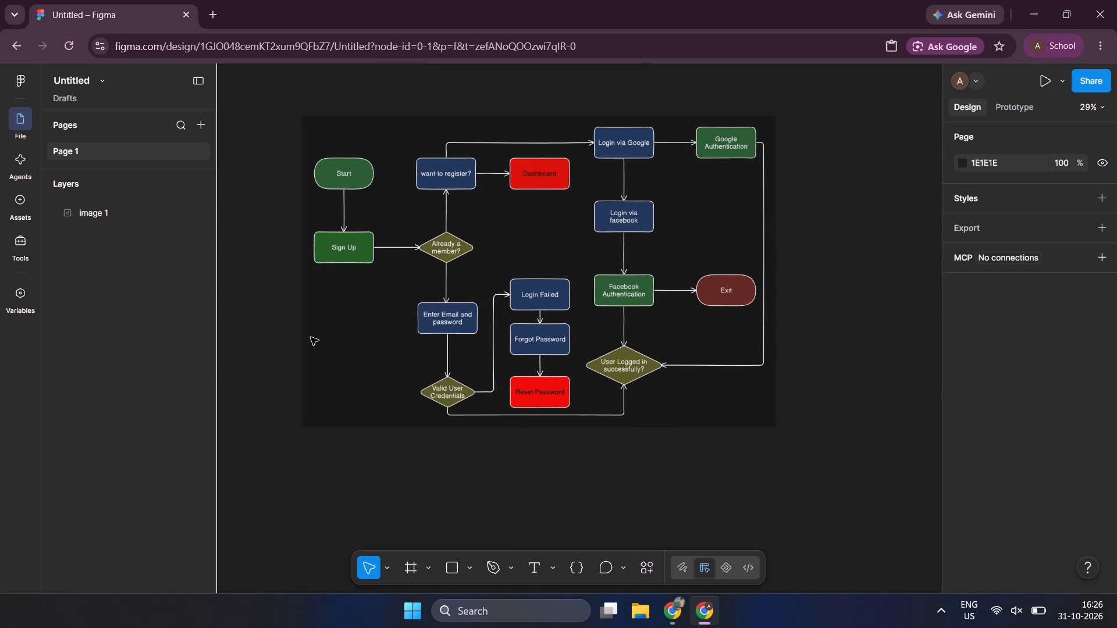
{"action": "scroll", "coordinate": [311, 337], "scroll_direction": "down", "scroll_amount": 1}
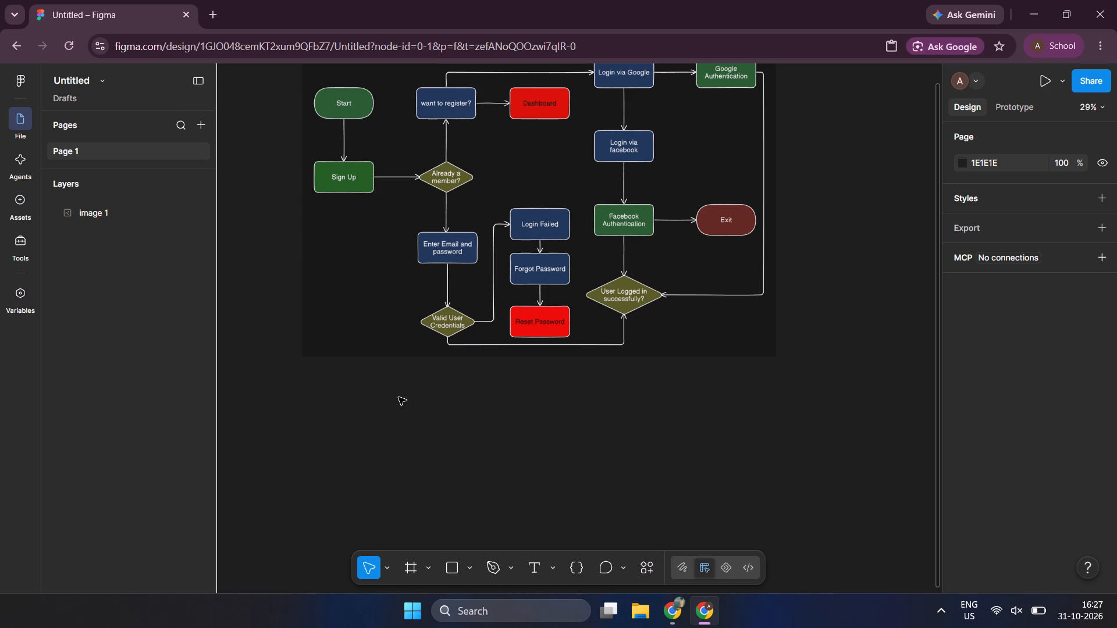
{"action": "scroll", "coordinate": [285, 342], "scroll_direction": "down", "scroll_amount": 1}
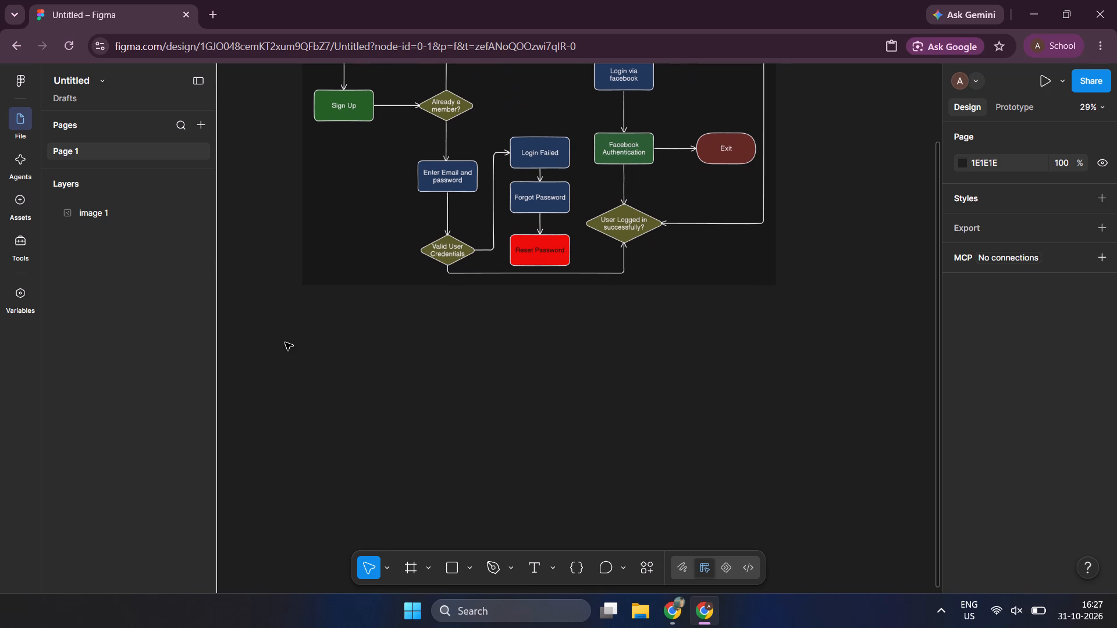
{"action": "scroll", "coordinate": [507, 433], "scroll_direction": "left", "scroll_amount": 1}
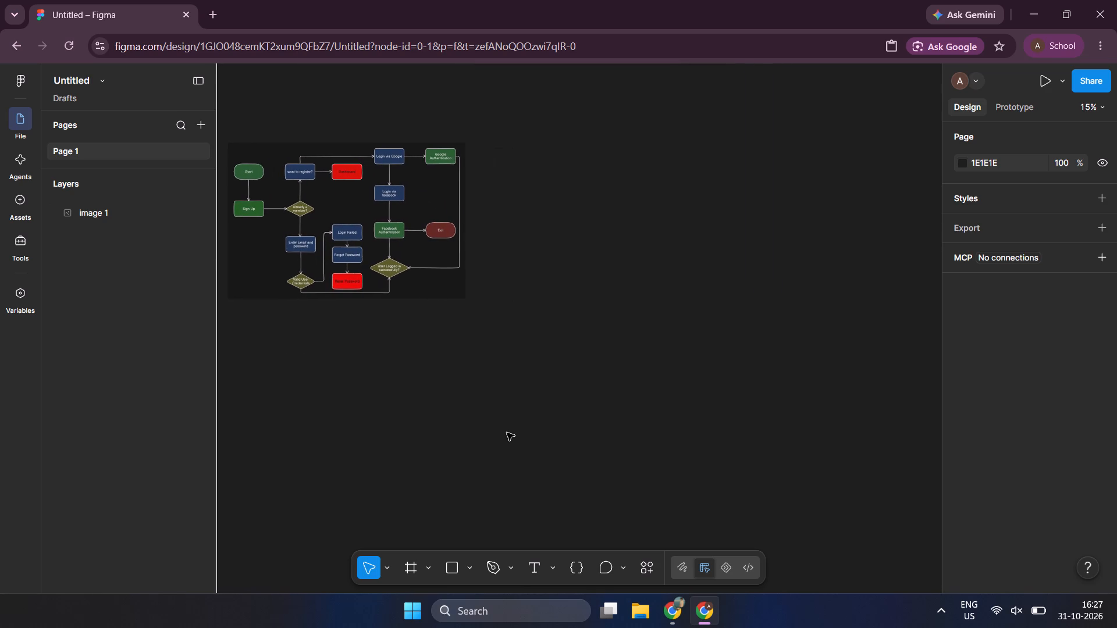
Inspect the cropped flowchart image on Page 1, viewing its login, authentication and Exit nodes up close and the whole chart.
{"action": "scroll", "coordinate": [507, 433], "scroll_direction": "left", "scroll_amount": 1}
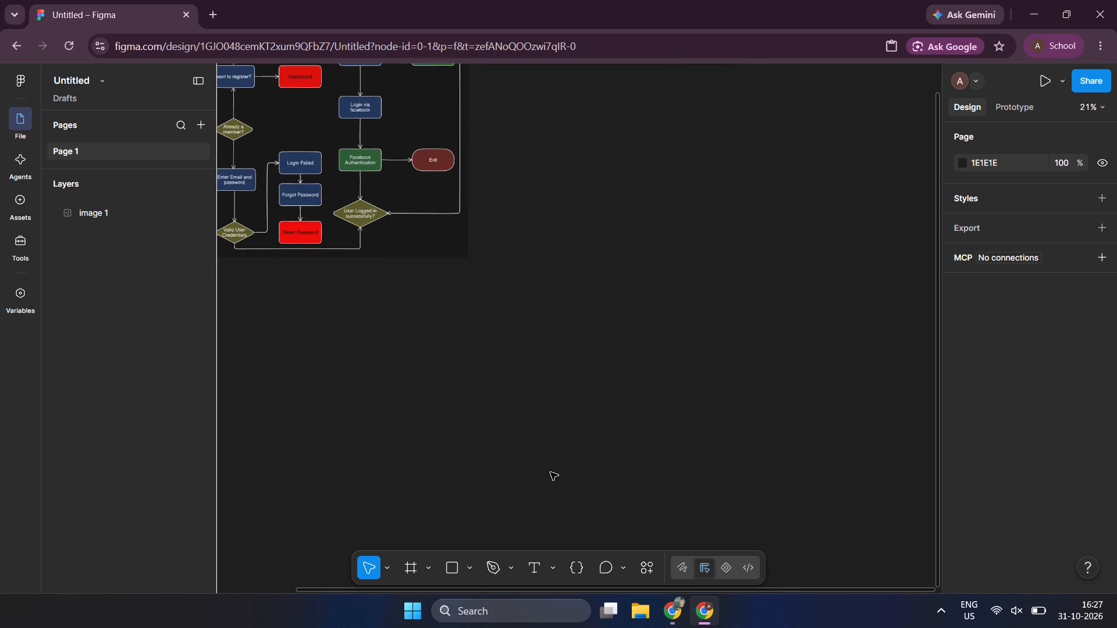
{"action": "scroll", "coordinate": [550, 472], "scroll_direction": "right", "scroll_amount": 1}
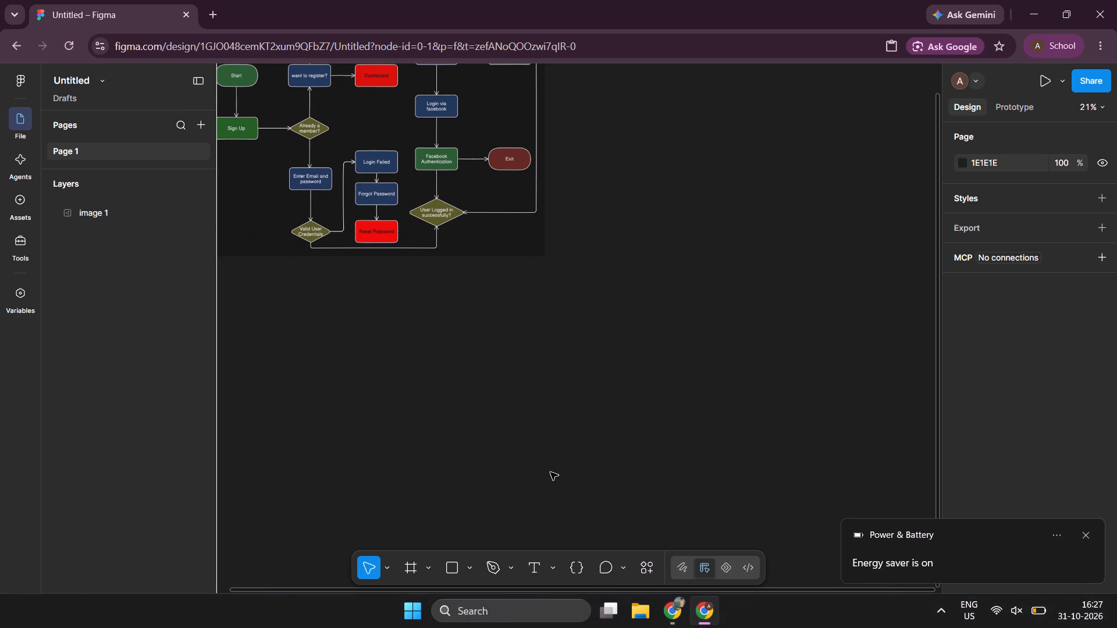
{"action": "scroll", "coordinate": [550, 472], "scroll_direction": "right", "scroll_amount": 2}
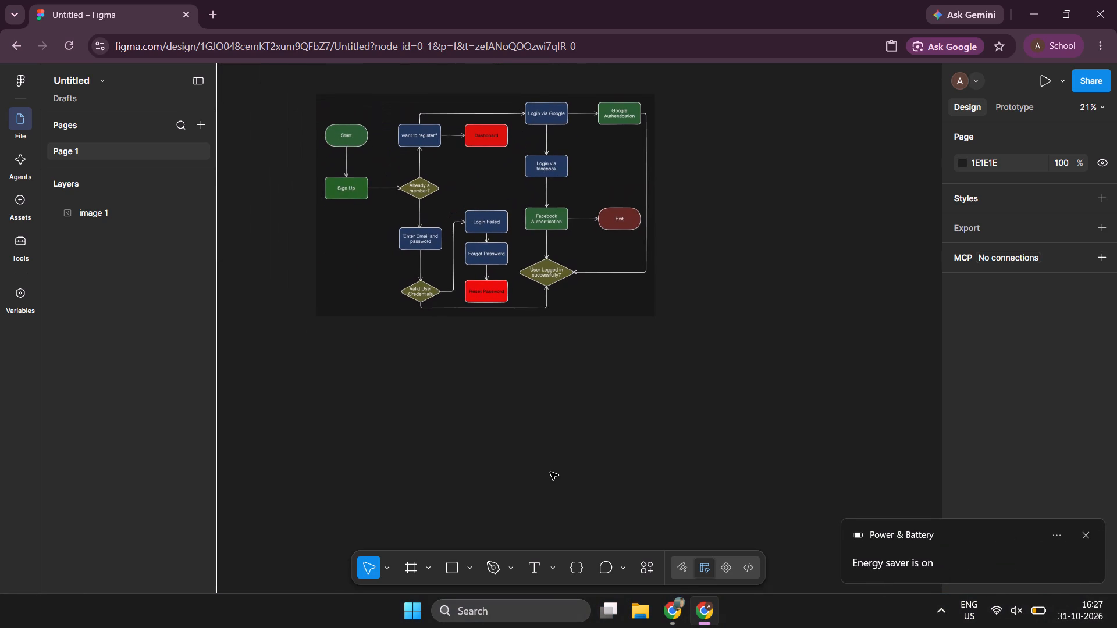
{"action": "scroll", "coordinate": [544, 419], "scroll_direction": "up", "scroll_amount": 1}
{"action": "left_click", "coordinate": [611, 420]}
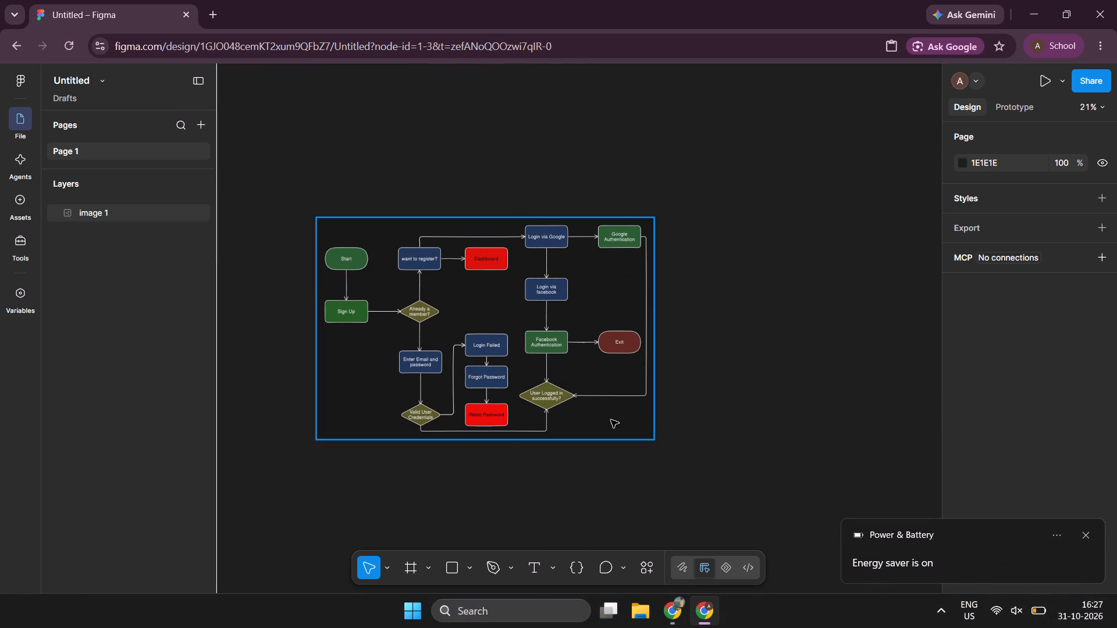
{"action": "scroll", "coordinate": [744, 424], "scroll_direction": "left", "scroll_amount": 1}
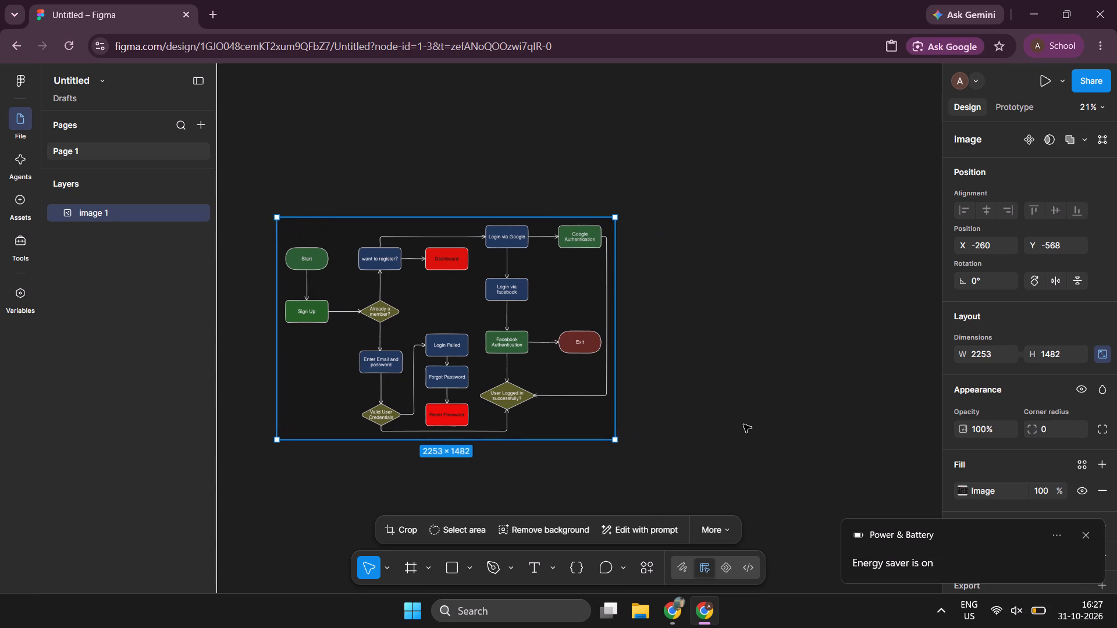
{"action": "left_click", "coordinate": [744, 424]}
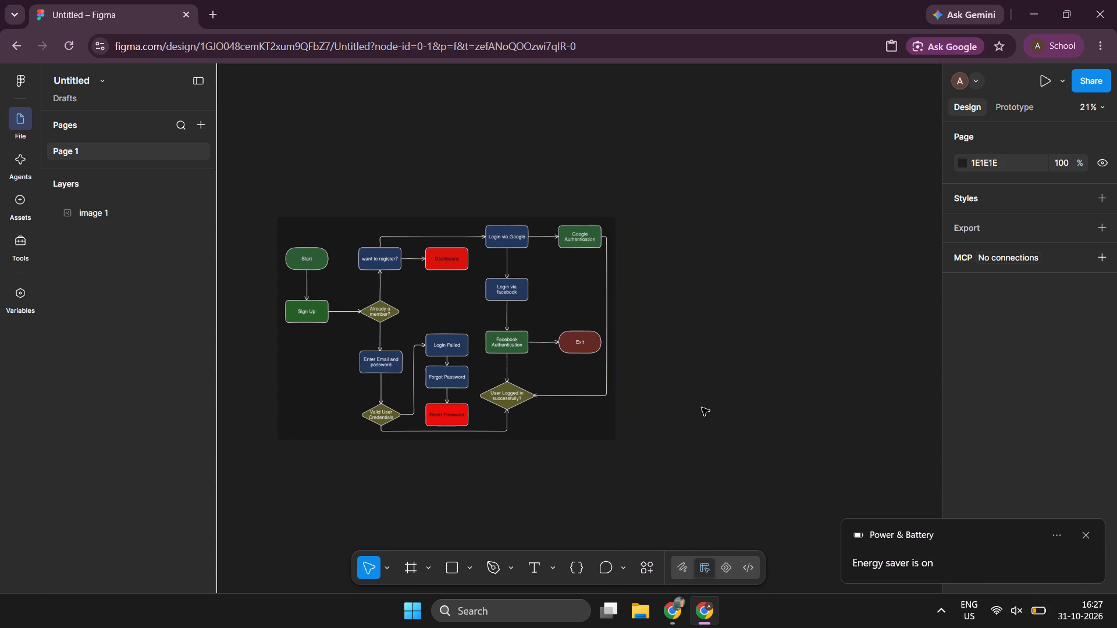
{"action": "scroll", "coordinate": [702, 407], "scroll_direction": "right", "scroll_amount": 1}
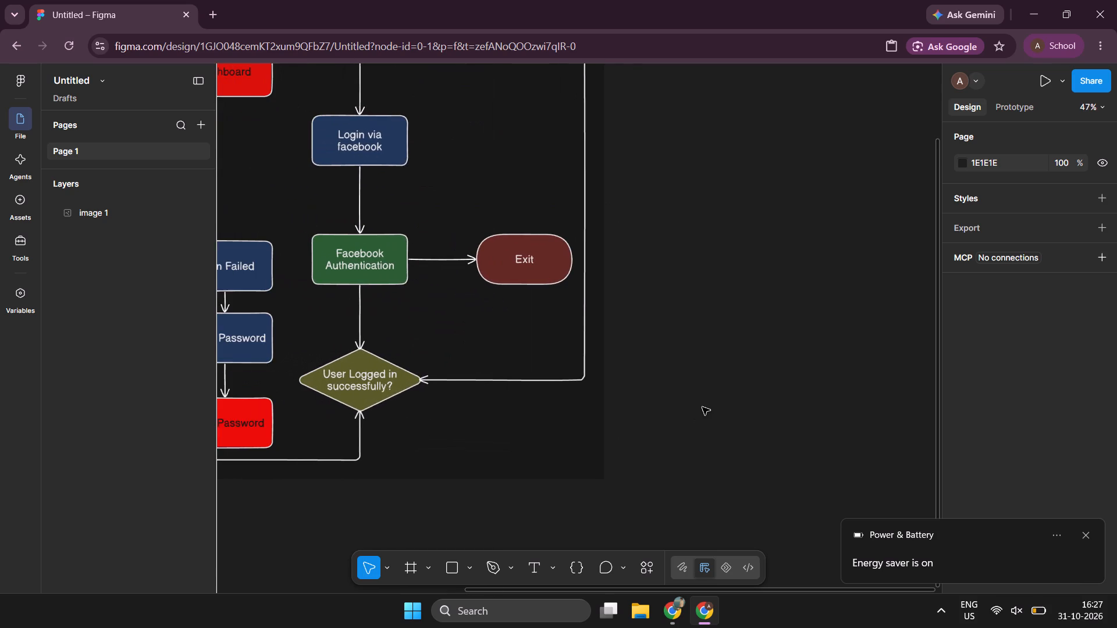
{"action": "scroll", "coordinate": [702, 407], "scroll_direction": "up", "scroll_amount": 2}
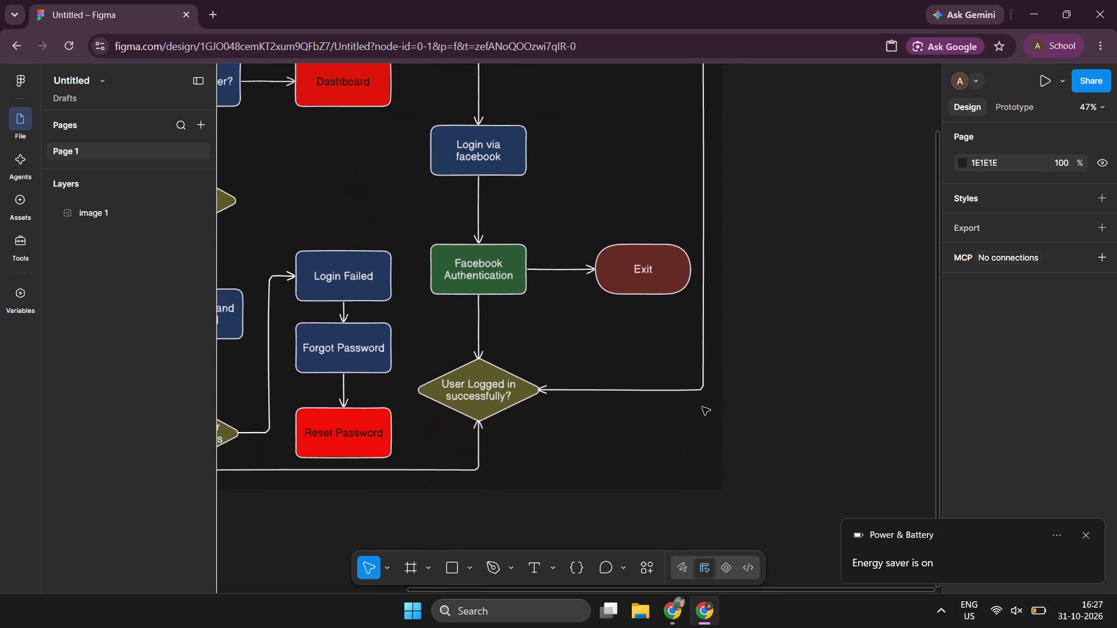
{"action": "scroll", "coordinate": [702, 407], "scroll_direction": "up", "scroll_amount": 1}
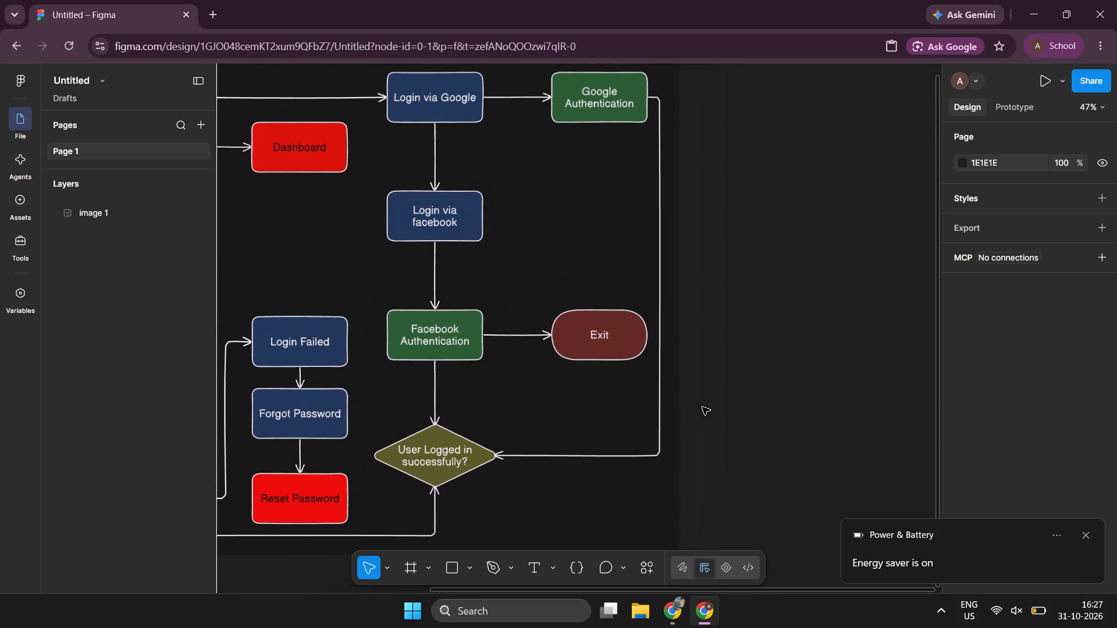
{"action": "scroll", "coordinate": [702, 407], "scroll_direction": "right", "scroll_amount": 2}
{"action": "scroll", "coordinate": [702, 407], "scroll_direction": "left", "scroll_amount": 1}
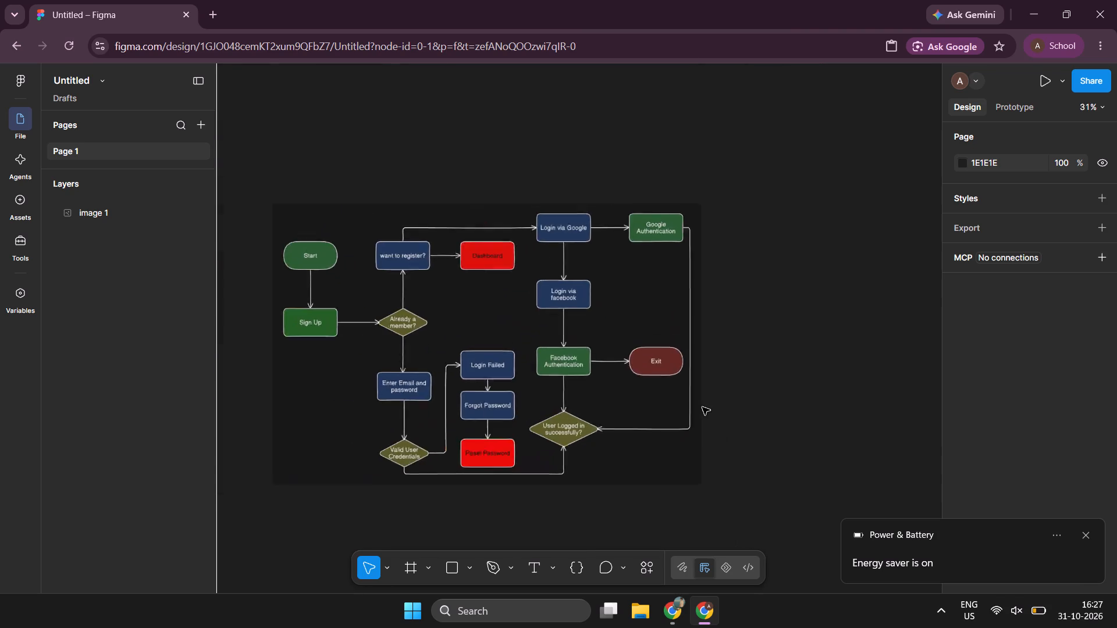
{"action": "scroll", "coordinate": [702, 407], "scroll_direction": "left", "scroll_amount": 2}
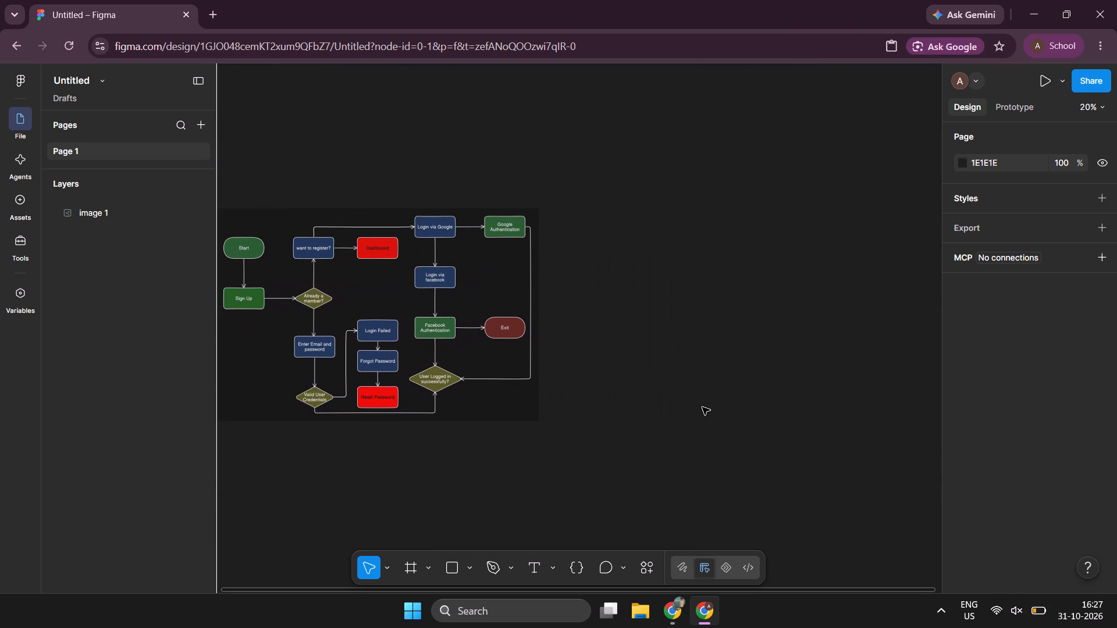
{"action": "scroll", "coordinate": [702, 407], "scroll_direction": "down", "scroll_amount": 1}
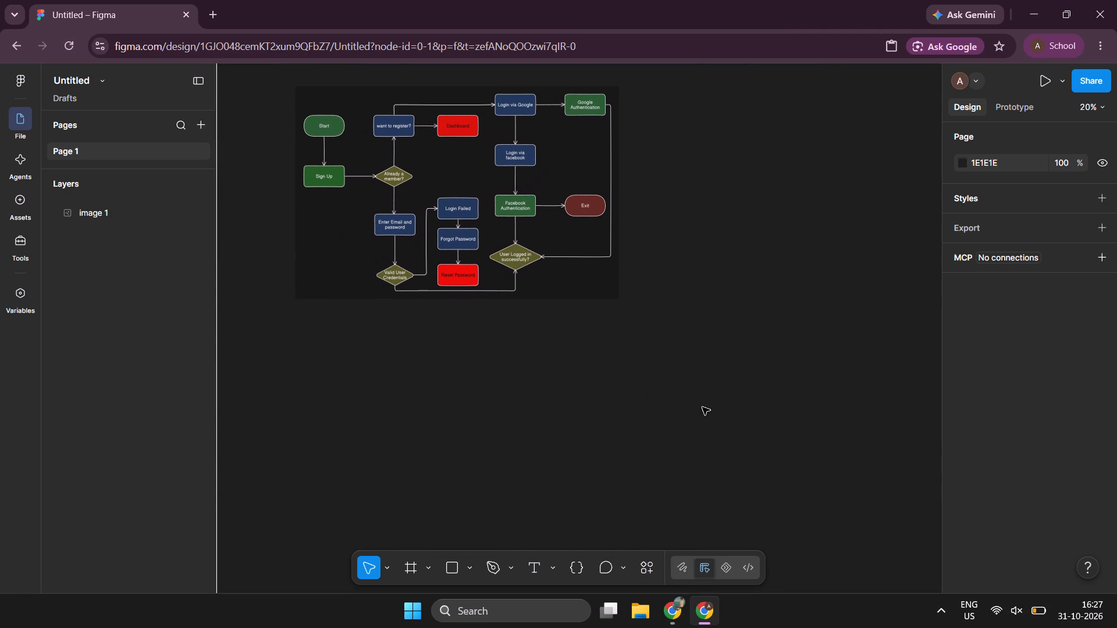
{"action": "scroll", "coordinate": [702, 407], "scroll_direction": "right", "scroll_amount": 2}
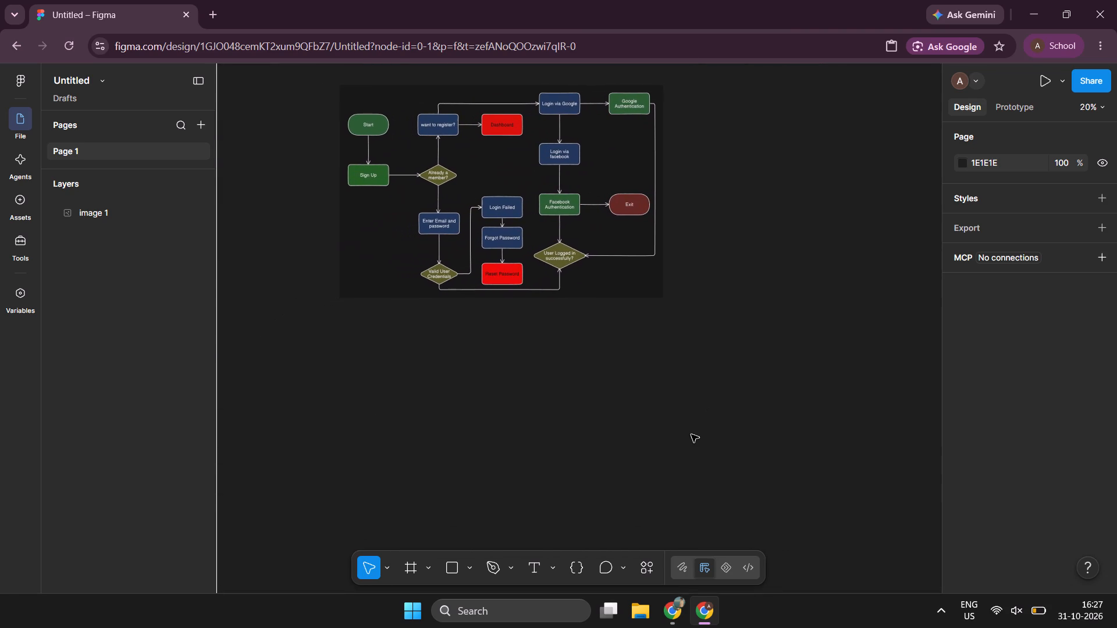
{"action": "scroll", "coordinate": [691, 434], "scroll_direction": "right", "scroll_amount": 1}
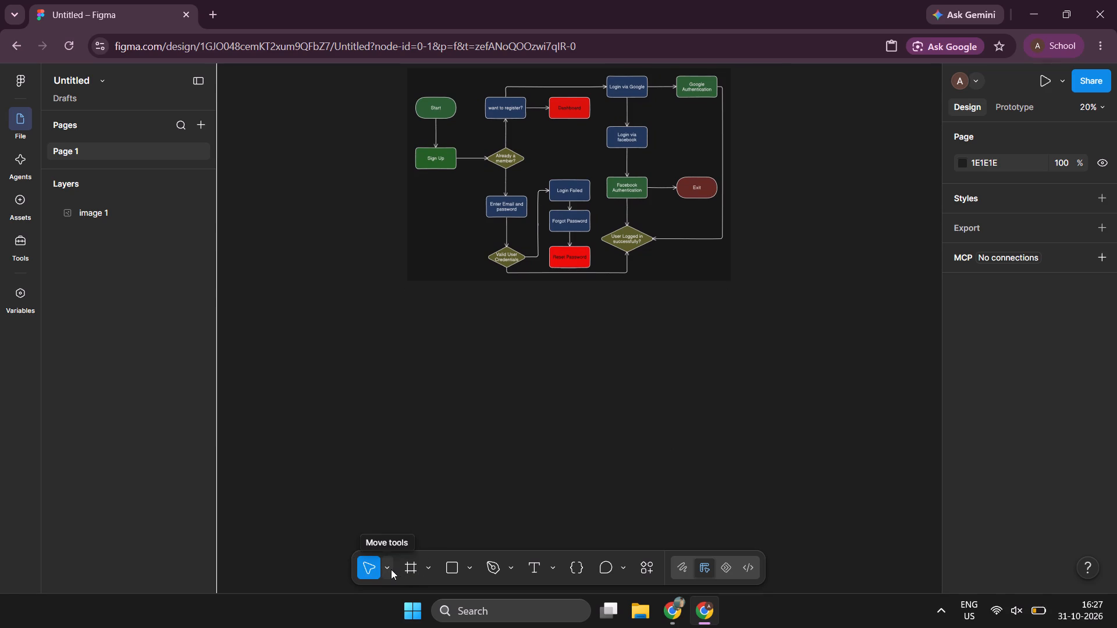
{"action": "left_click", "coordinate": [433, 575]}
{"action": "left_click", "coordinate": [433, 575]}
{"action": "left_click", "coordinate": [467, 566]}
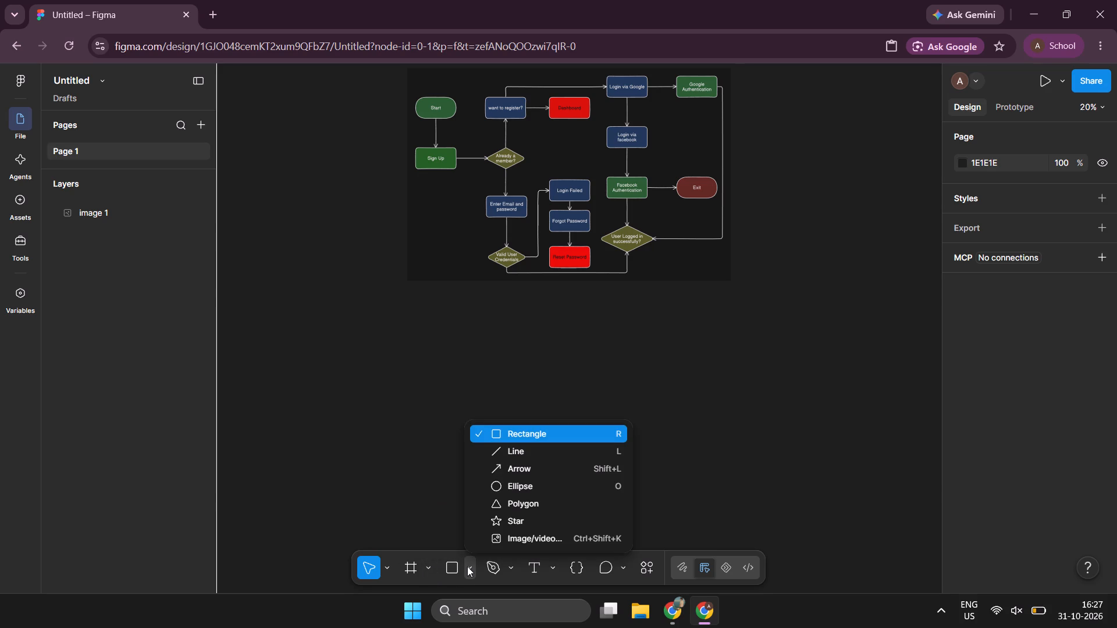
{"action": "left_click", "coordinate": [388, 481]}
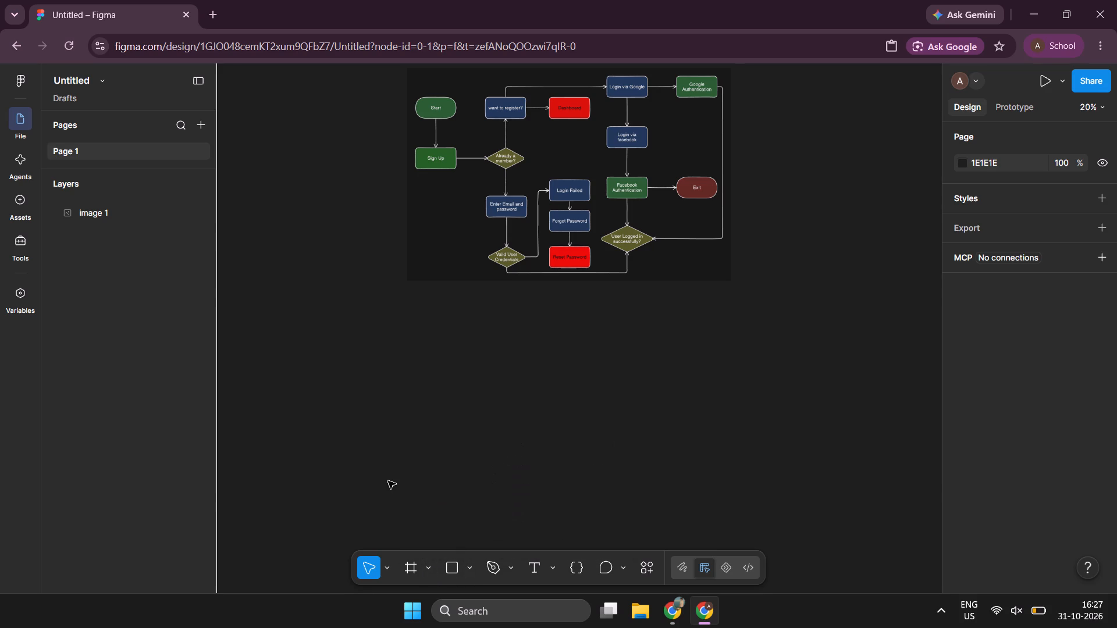